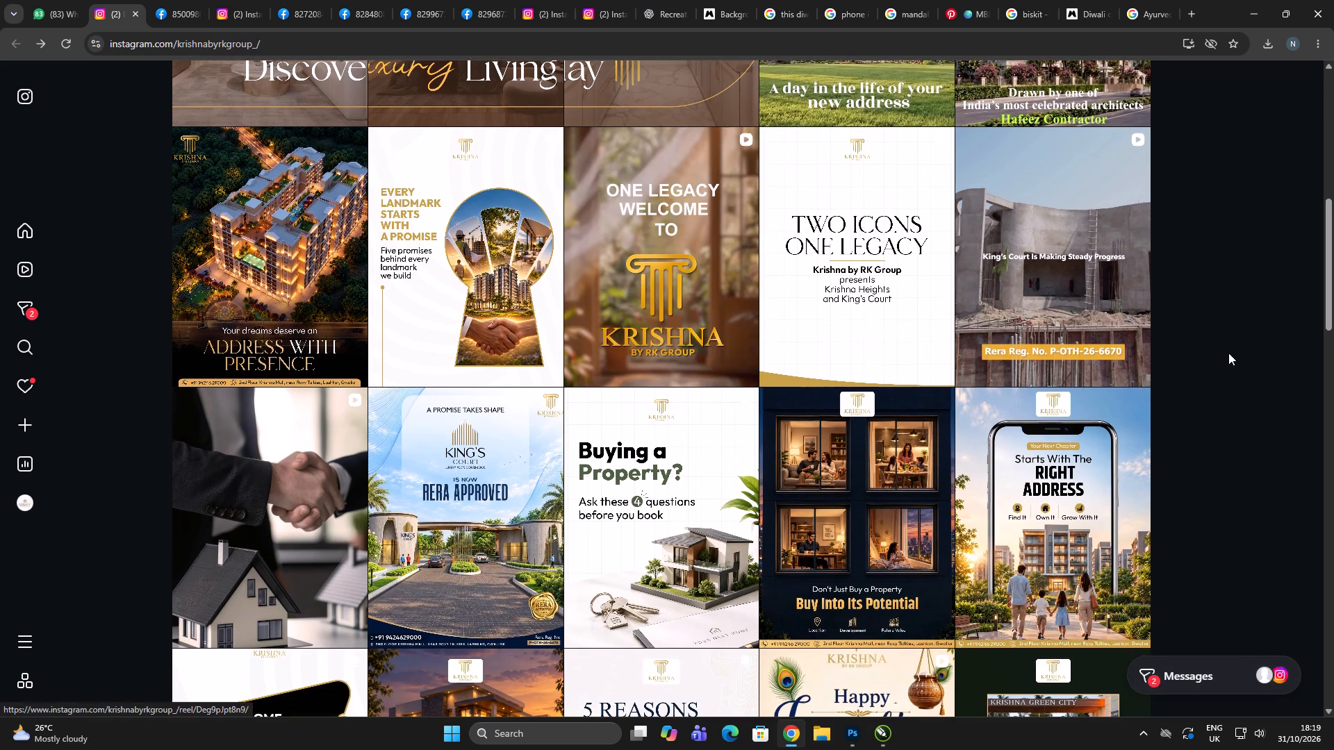
# Browse the krishnabyrkgroup_ Instagram posts and examine the opening slides of the "5 Things to Check Before Buying a Property" carousel.
pyautogui.scroll(-8, 1133, 341)
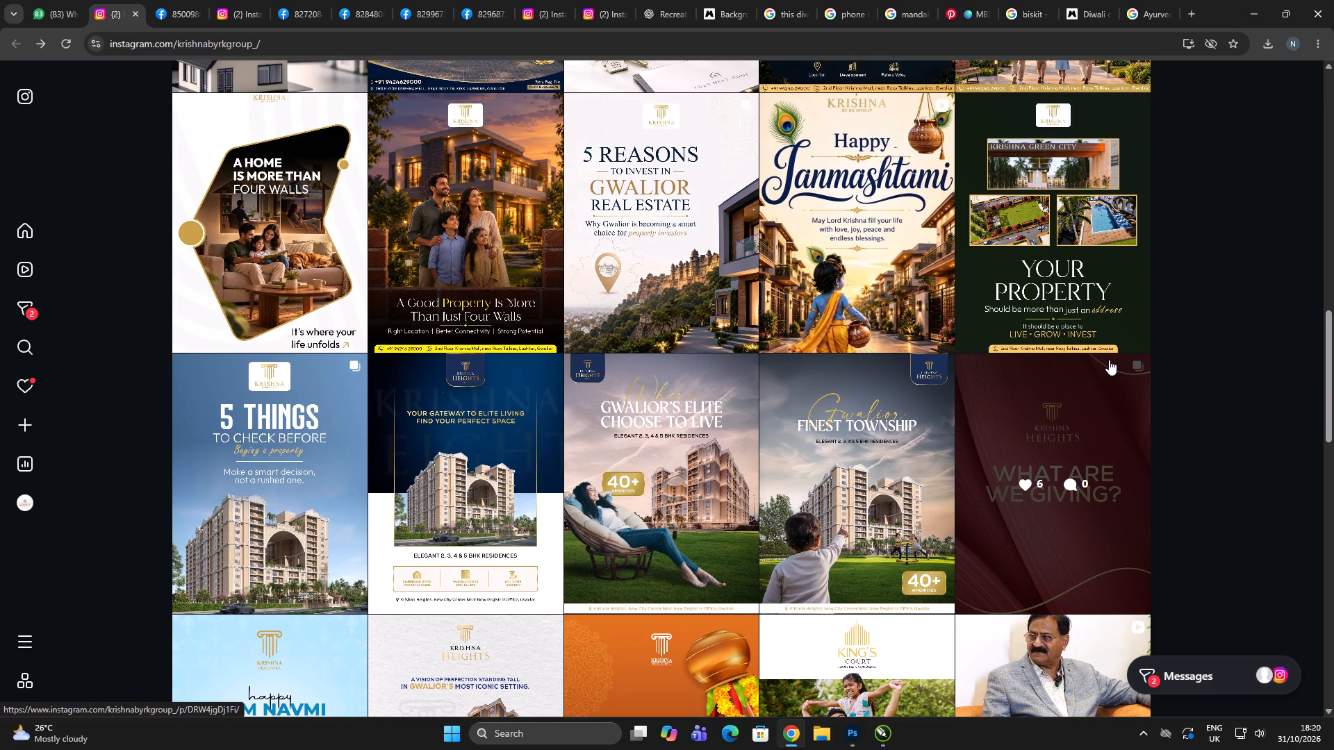
pyautogui.scroll(-2, 1109, 360)
pyautogui.click(313, 367)
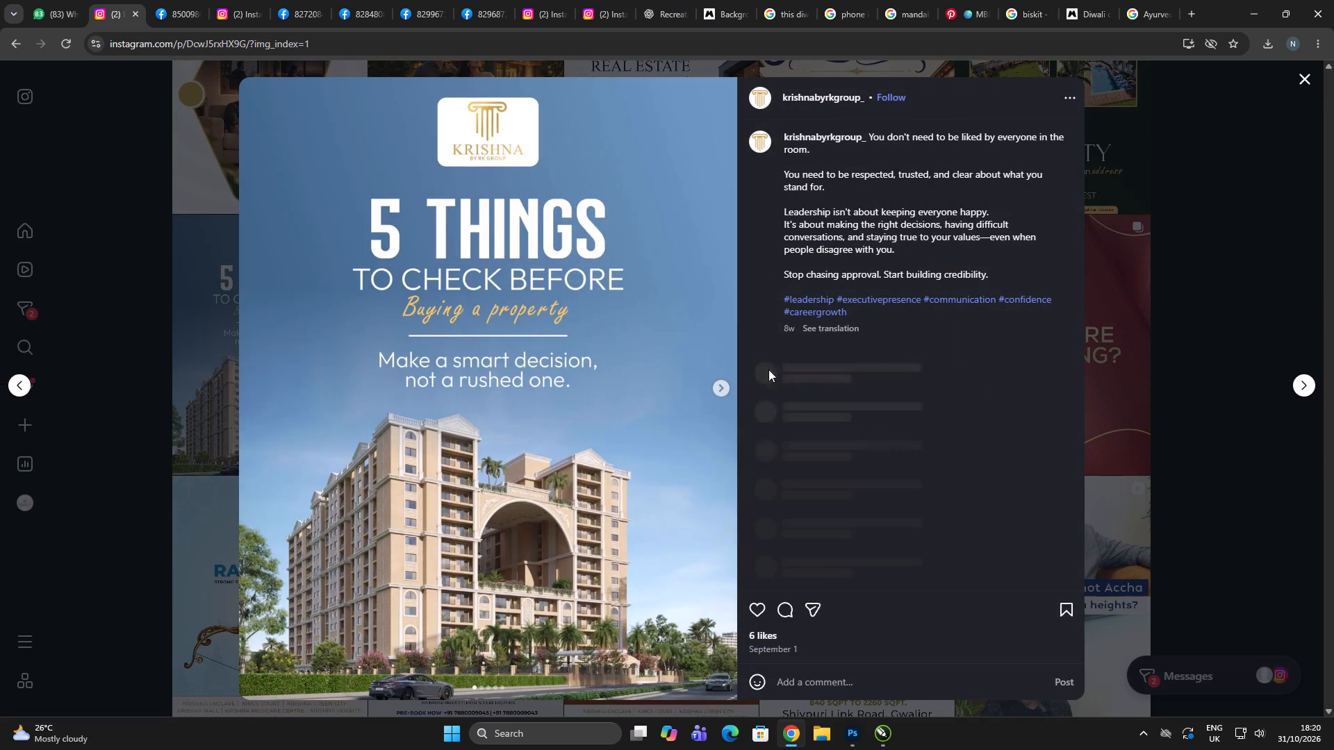
pyautogui.click(718, 387)
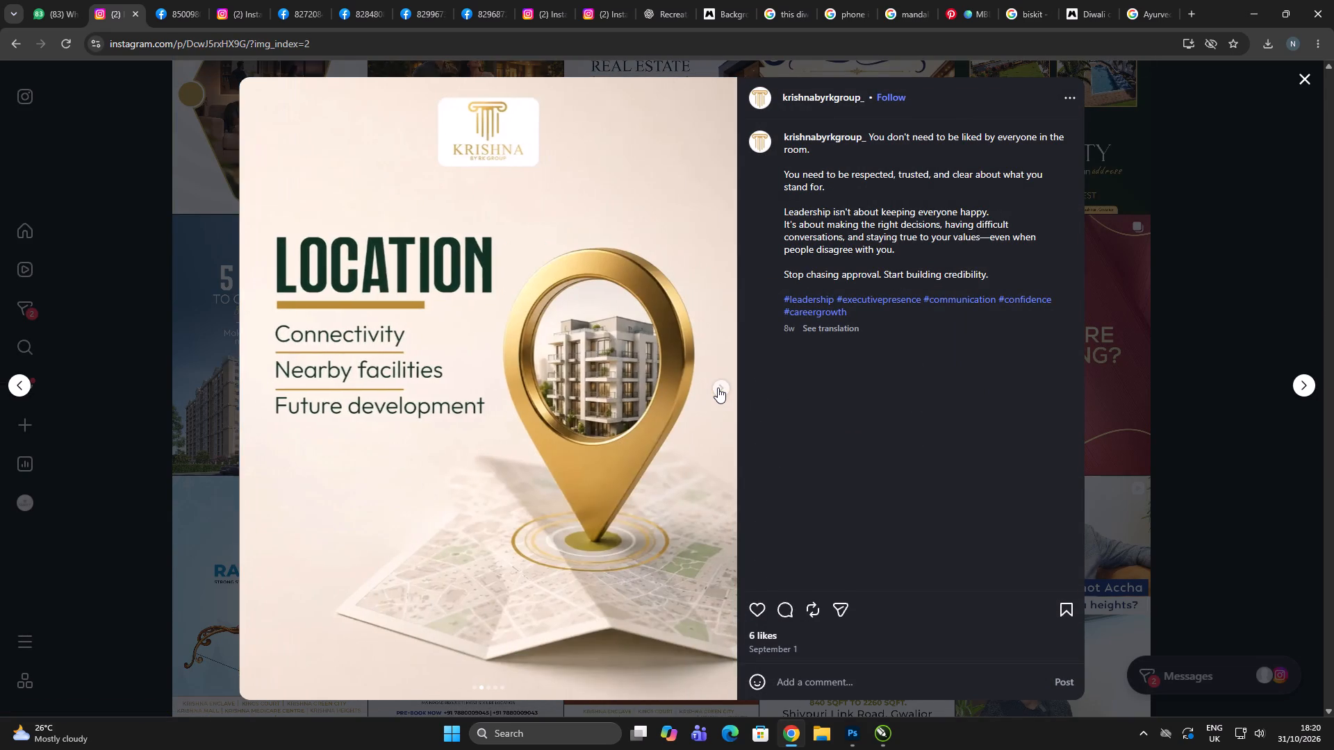
pyautogui.click(719, 387)
pyautogui.click(250, 390)
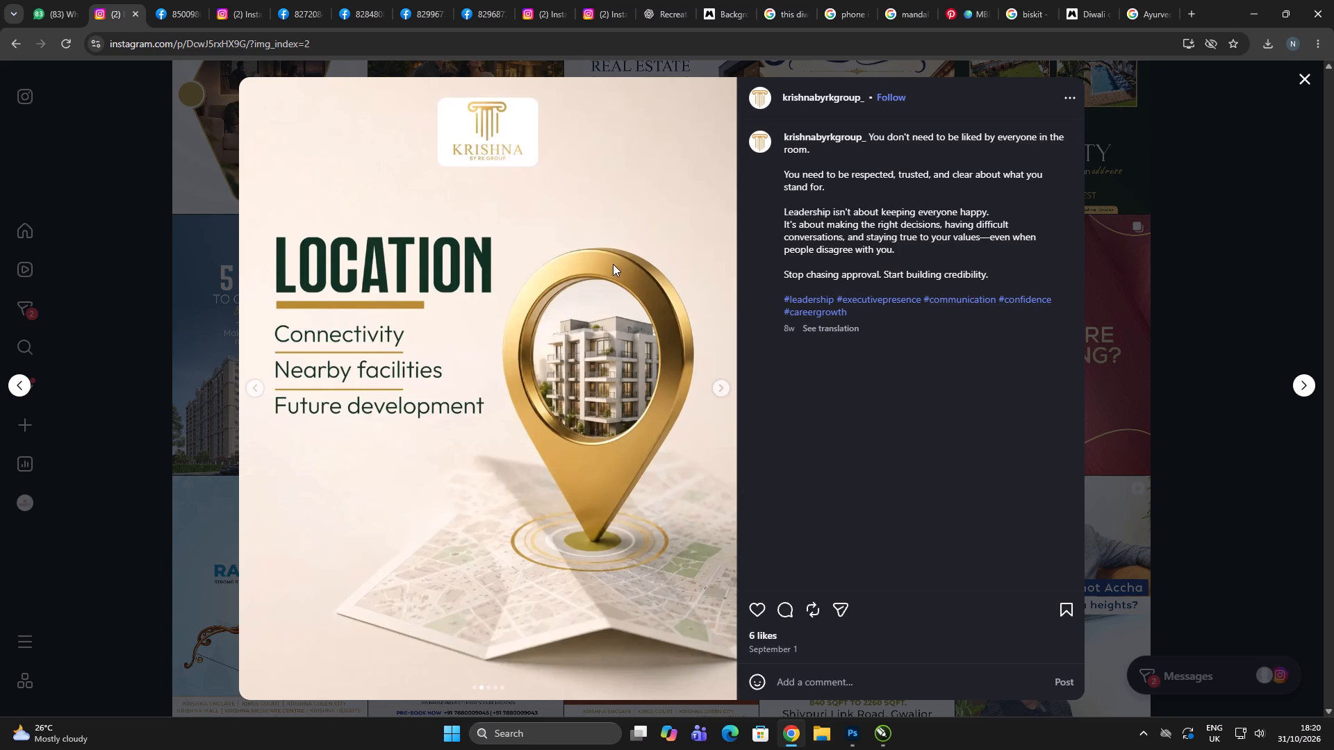
pyautogui.click(730, 381)
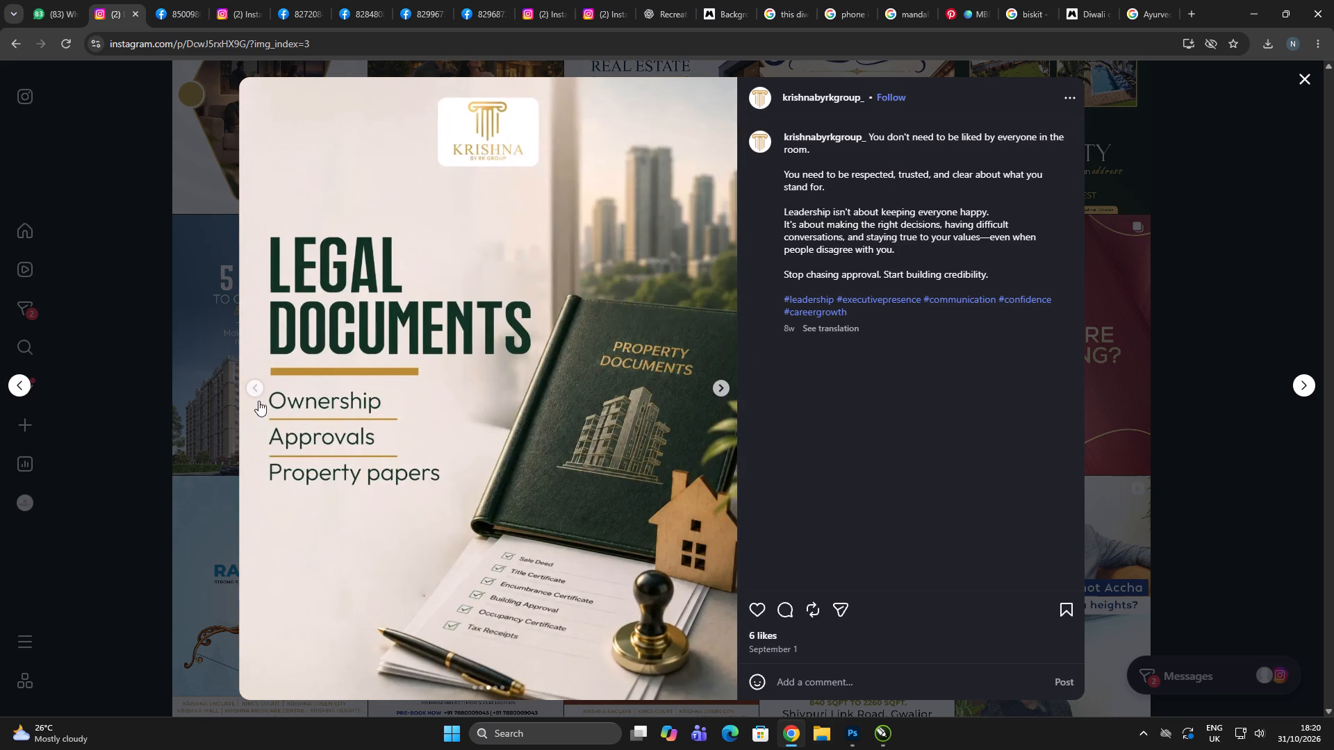
pyautogui.click(258, 388)
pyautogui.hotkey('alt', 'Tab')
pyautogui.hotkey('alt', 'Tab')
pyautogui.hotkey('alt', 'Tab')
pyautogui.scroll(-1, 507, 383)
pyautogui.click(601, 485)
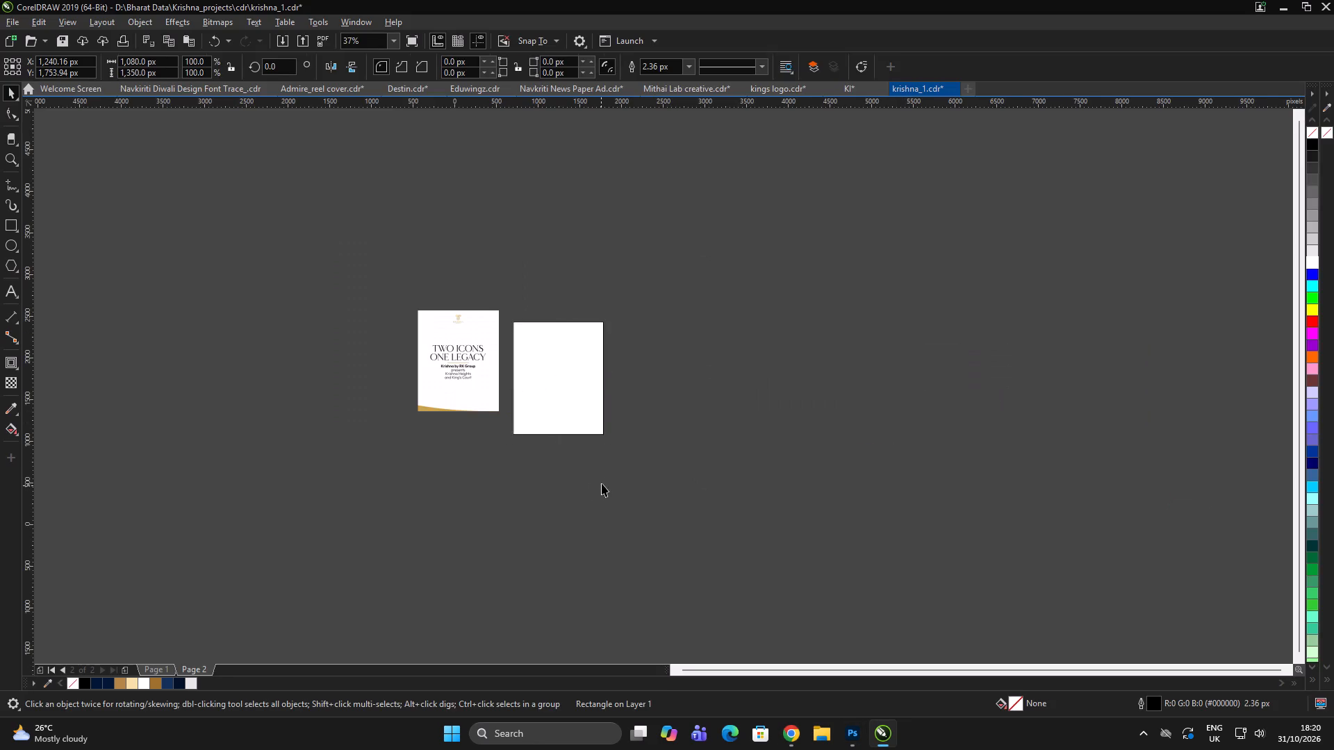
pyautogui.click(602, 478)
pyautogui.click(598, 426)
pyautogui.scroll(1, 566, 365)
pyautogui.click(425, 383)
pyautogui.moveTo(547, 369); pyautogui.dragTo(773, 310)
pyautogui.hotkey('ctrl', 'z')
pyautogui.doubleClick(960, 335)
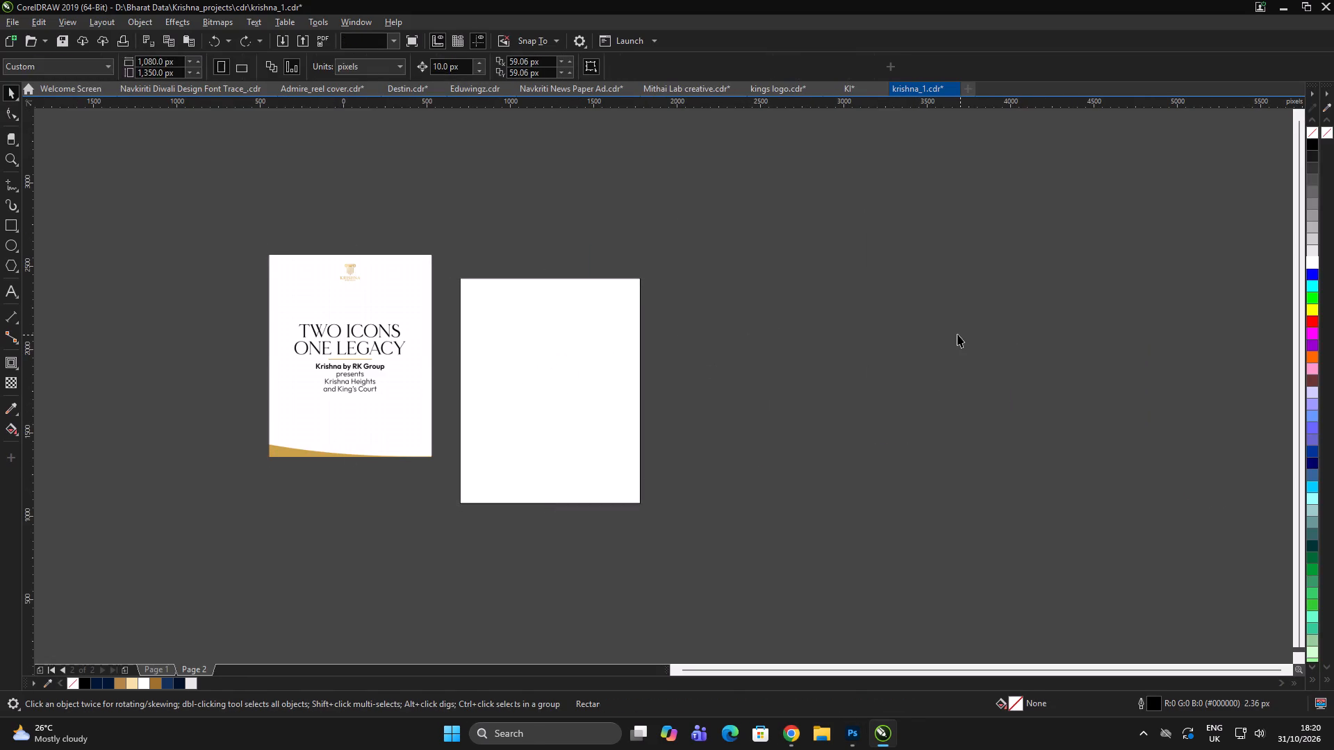
# Return to Chrome and examine the slides of Krishna Heights' "What Are We Giving?" carousel post for layout reference.
pyautogui.hotkey('alt', 'Tab')
pyautogui.hotkey('alt', 'Tab')
pyautogui.hotkey('alt', 'Tab')
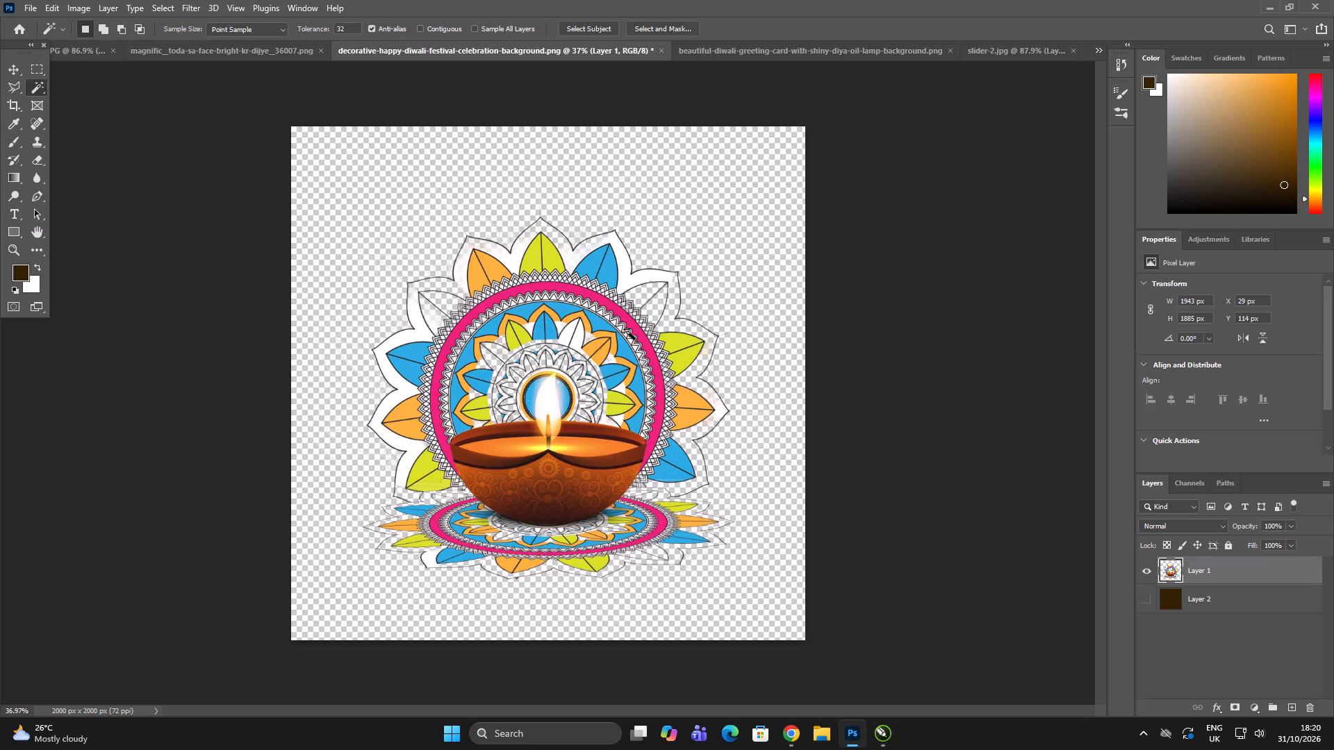
pyautogui.hotkey('alt', 'Tab')
pyautogui.hotkey('alt', 'Tab')
pyautogui.click(1310, 86)
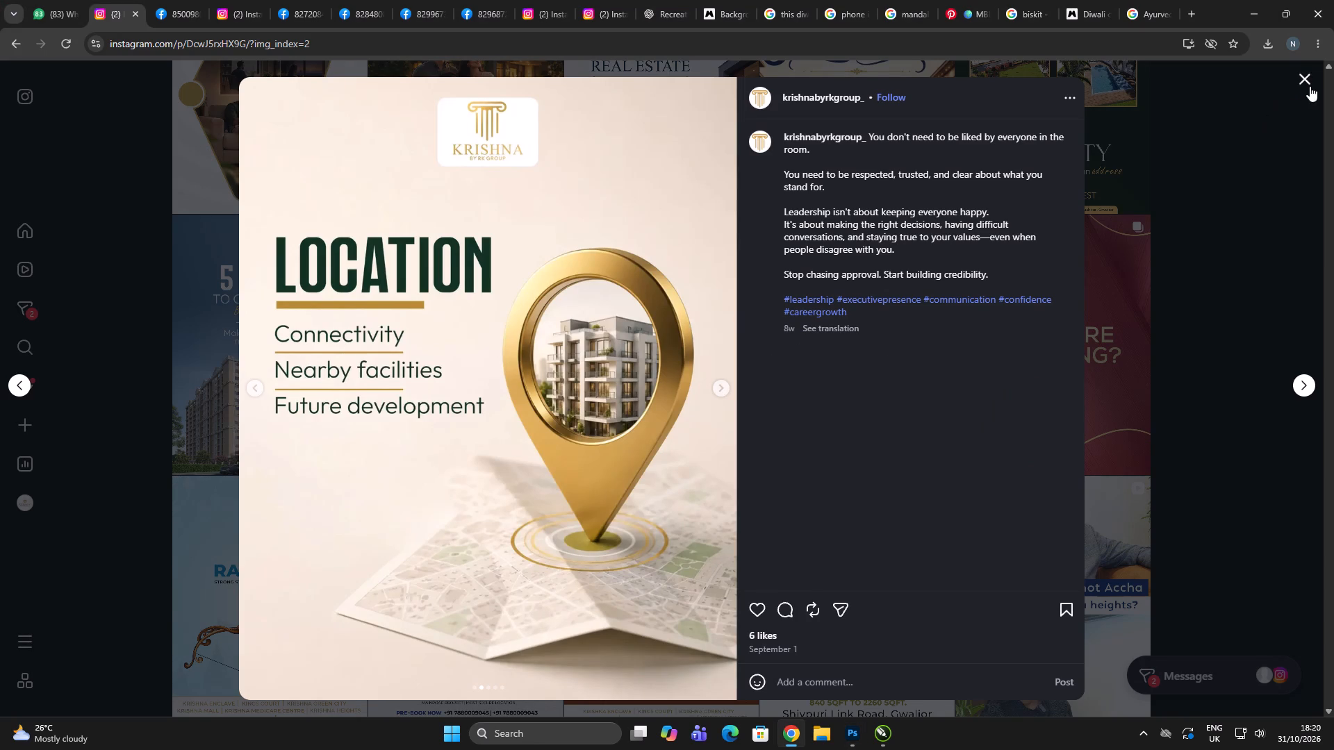
pyautogui.click(1082, 390)
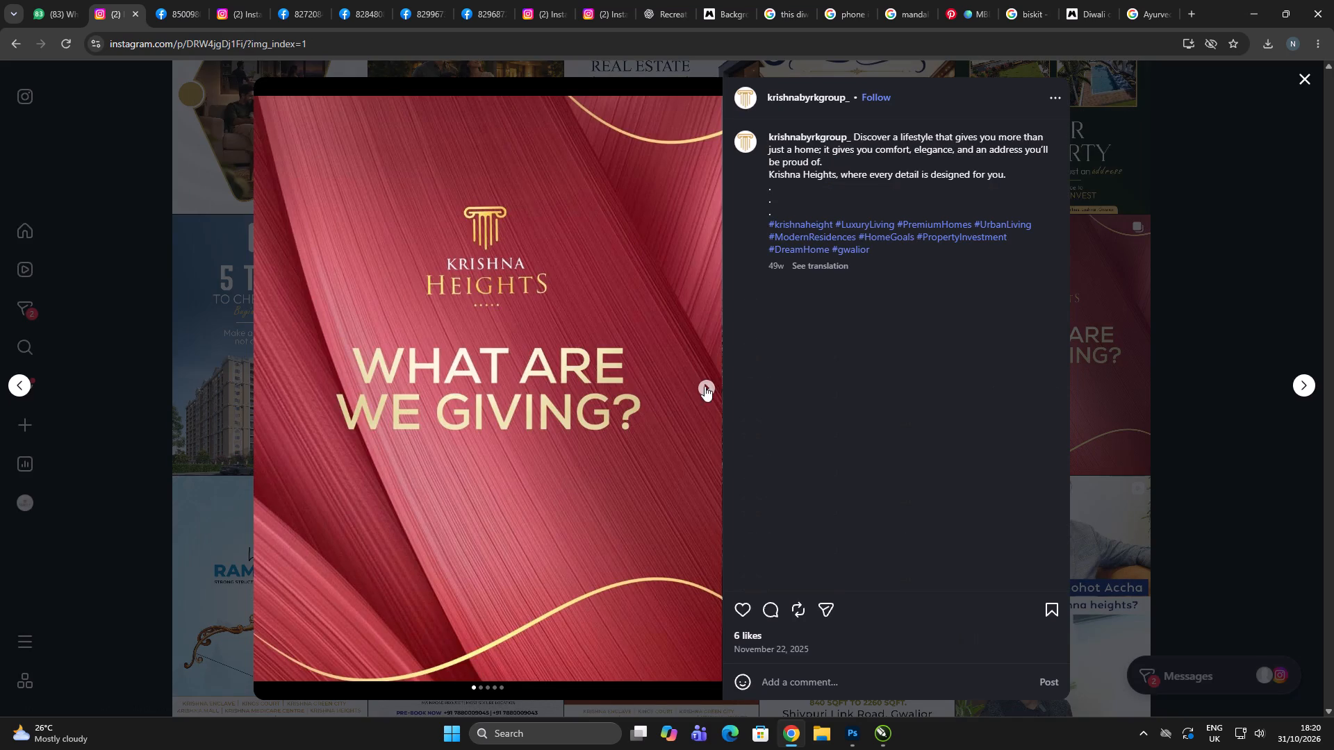
pyautogui.click(707, 385)
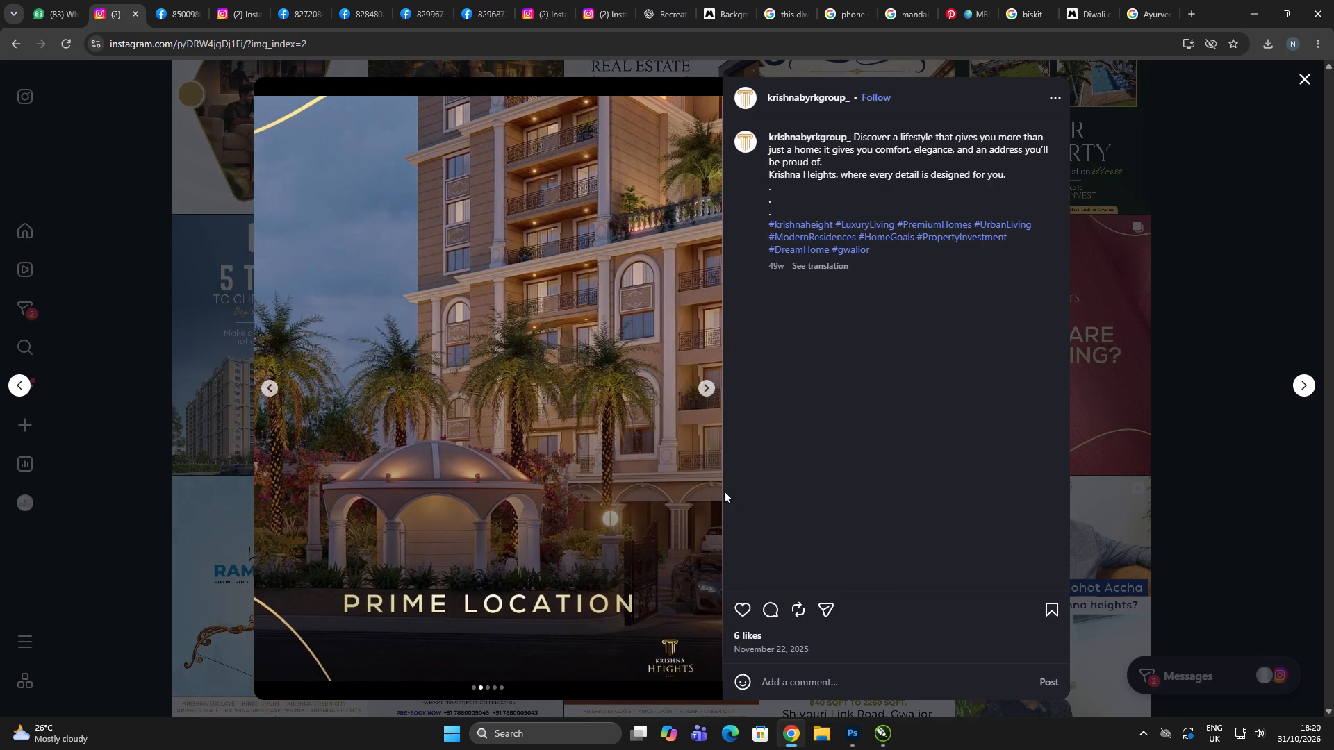
pyautogui.click(707, 385)
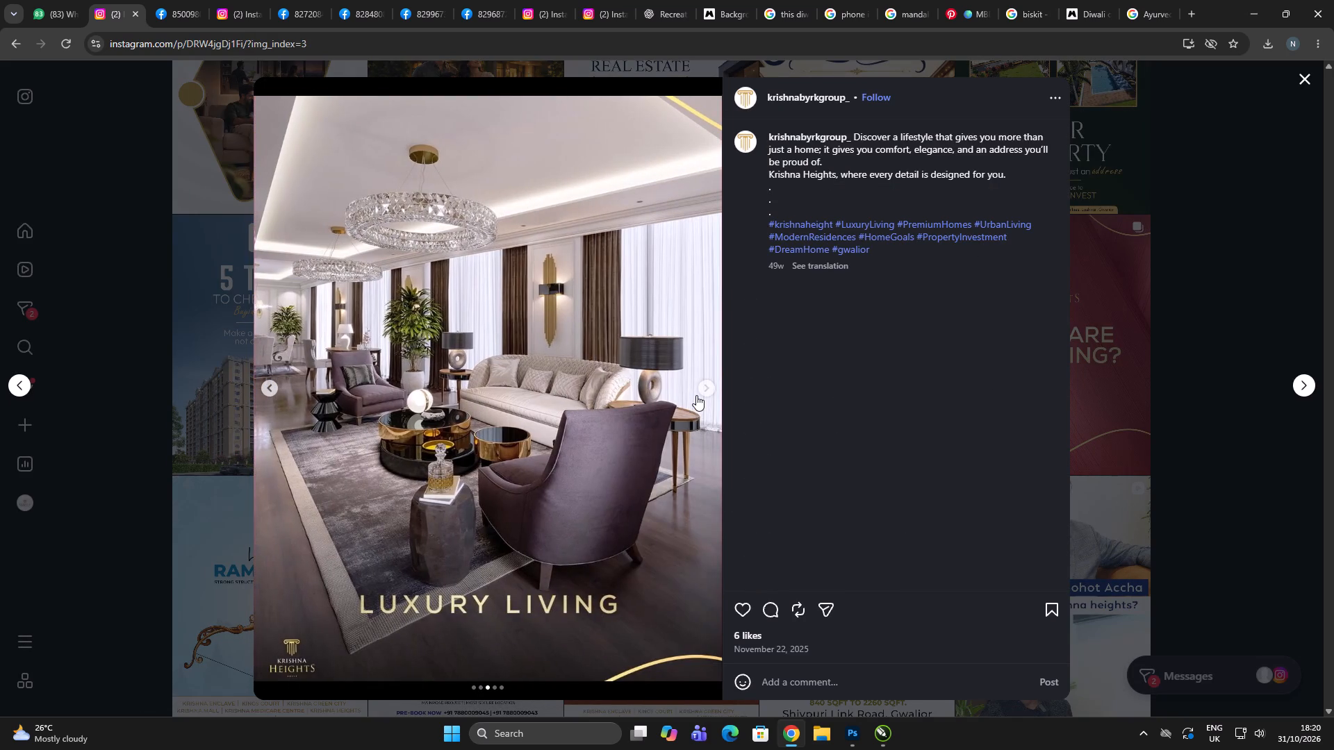
pyautogui.click(1306, 76)
# Look through the profile's other post designs and open the "Two Icons One Legacy" post.
pyautogui.scroll(-3, 757, 336)
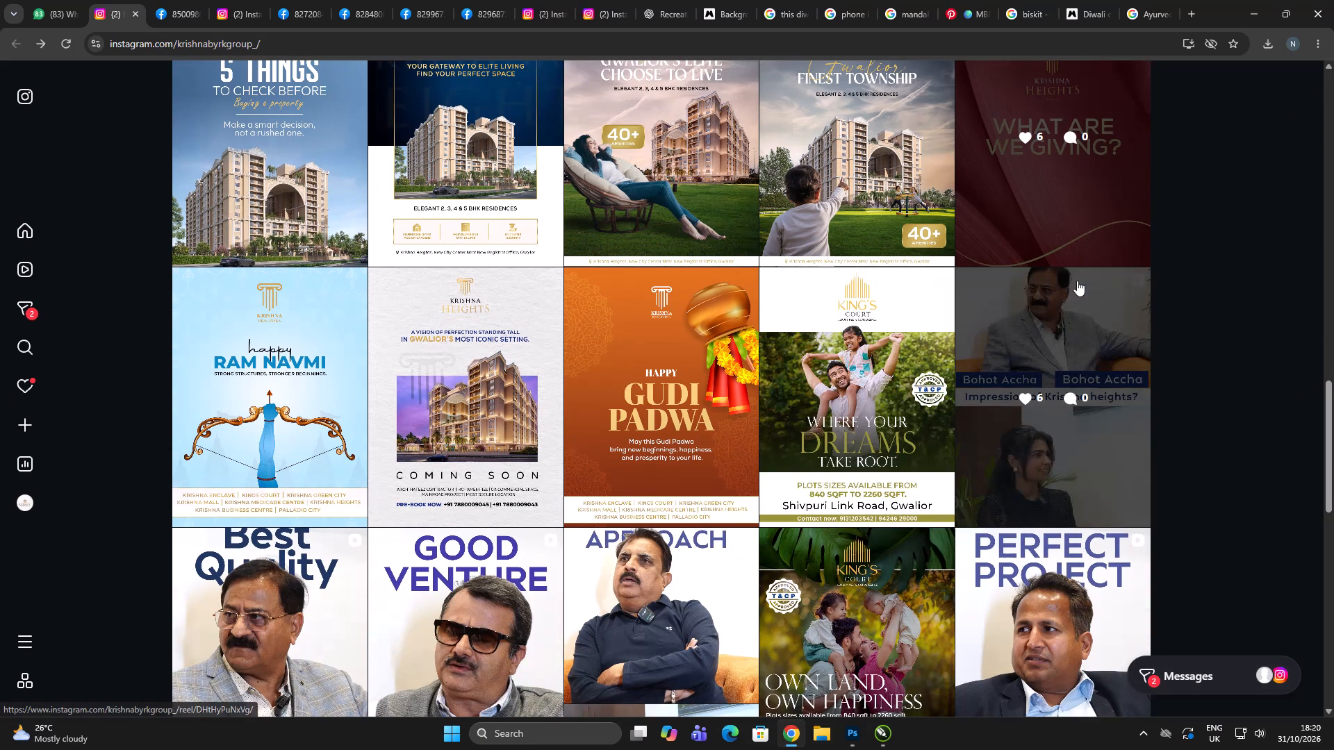
pyautogui.scroll(-3, 1073, 282)
pyautogui.scroll(-4, 898, 290)
pyautogui.scroll(7, 914, 298)
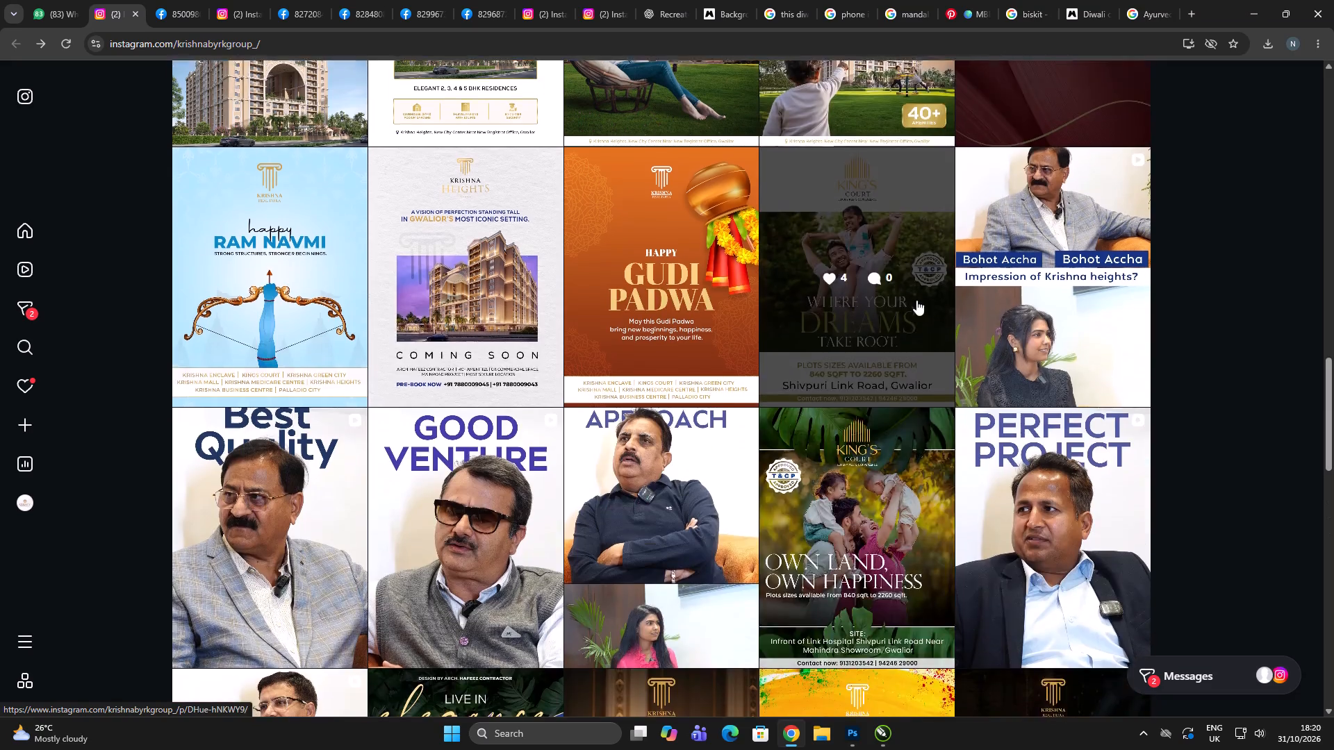
pyautogui.scroll(5, 916, 300)
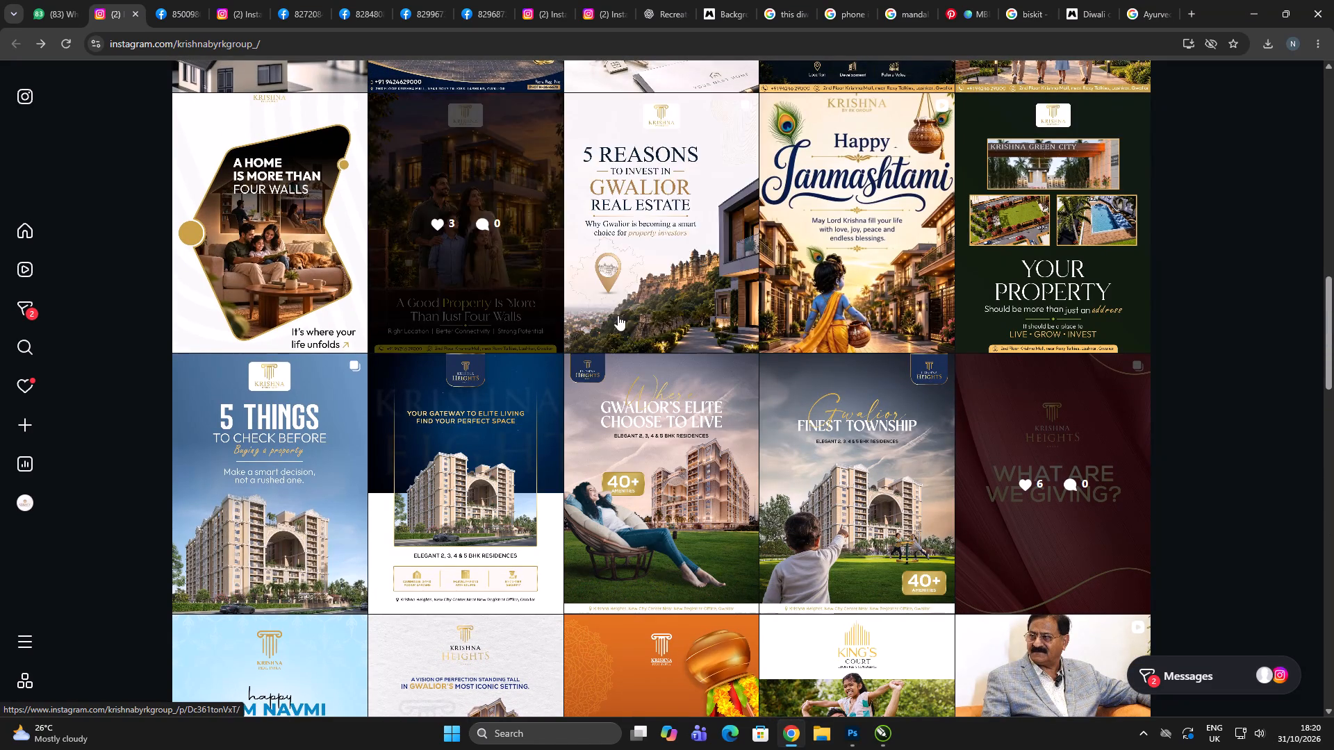
pyautogui.scroll(4, 629, 305)
pyautogui.scroll(2, 551, 238)
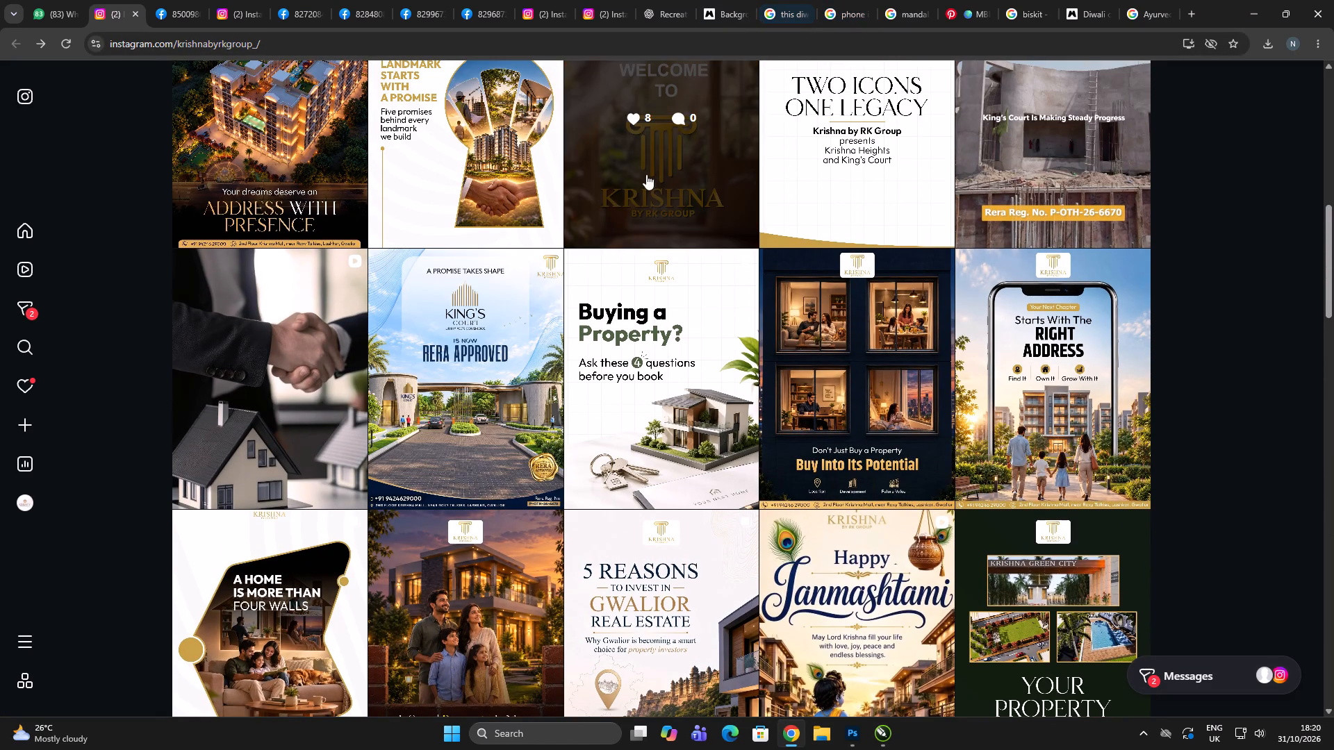
pyautogui.scroll(4, 636, 260)
pyautogui.scroll(-1, 617, 324)
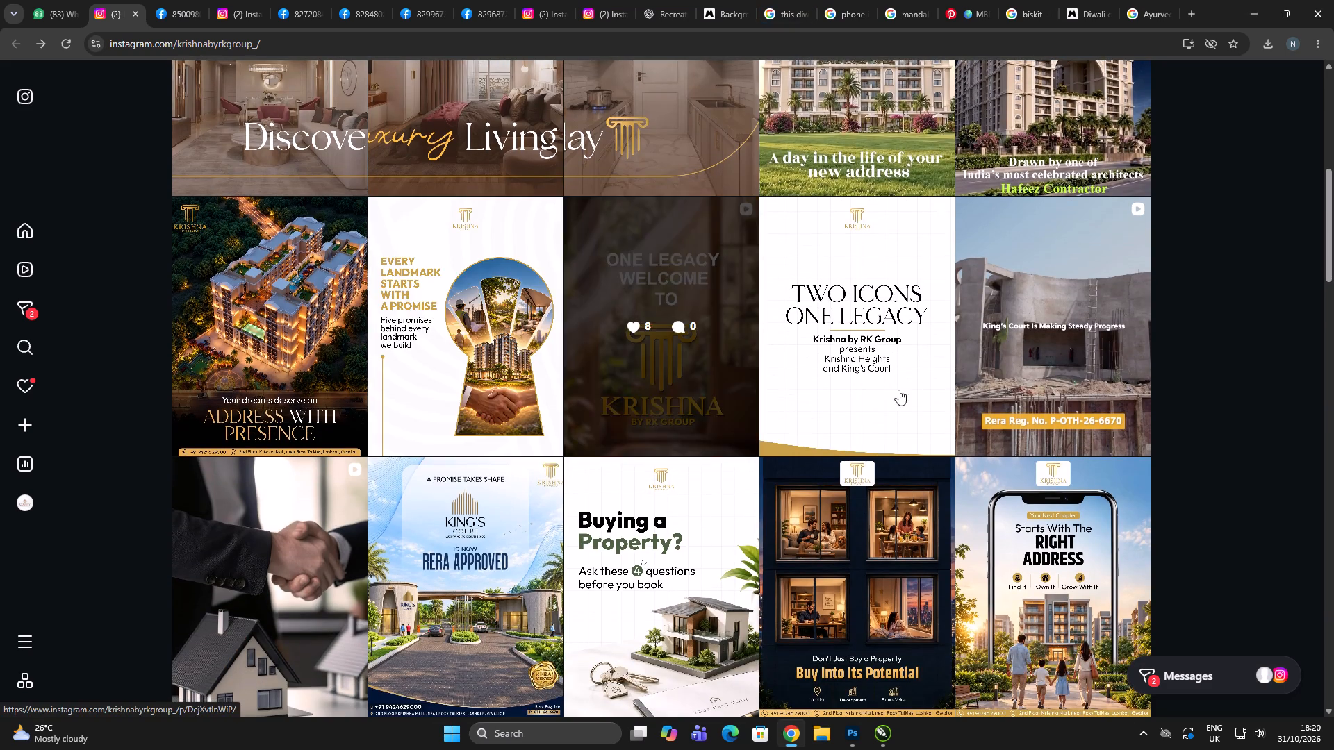
pyautogui.click(895, 381)
# In CorelDRAW, fill the blank rectangle on Page 2 with the white sampled from the "Two Icons One Legacy" reference background.
pyautogui.hotkey('alt', 'Tab')
pyautogui.hotkey('alt', 'Tab')
pyautogui.hotkey('alt', 'Tab')
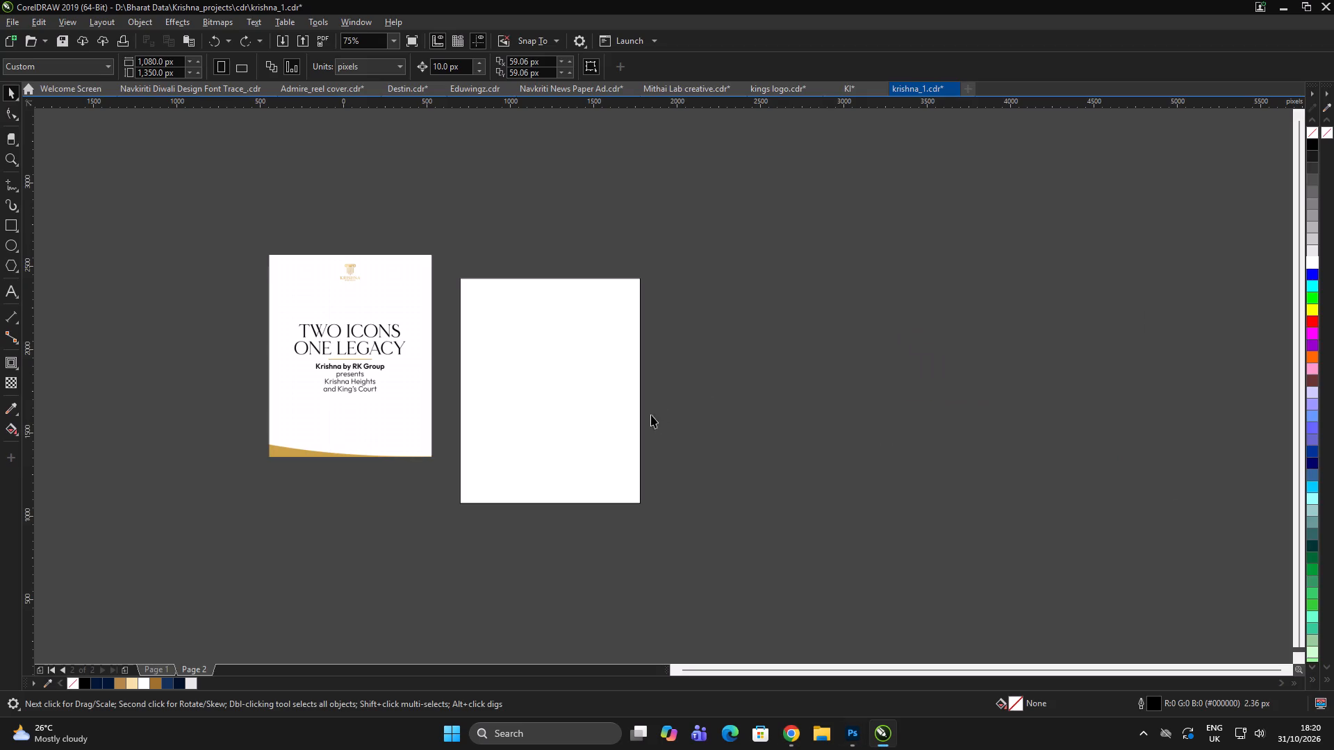
pyautogui.doubleClick(791, 374)
pyautogui.click(798, 372)
pyautogui.scroll(1, 275, 410)
pyautogui.click(333, 403)
pyautogui.click(536, 403)
pyautogui.scroll(2, 573, 468)
pyautogui.scroll(-3, 450, 397)
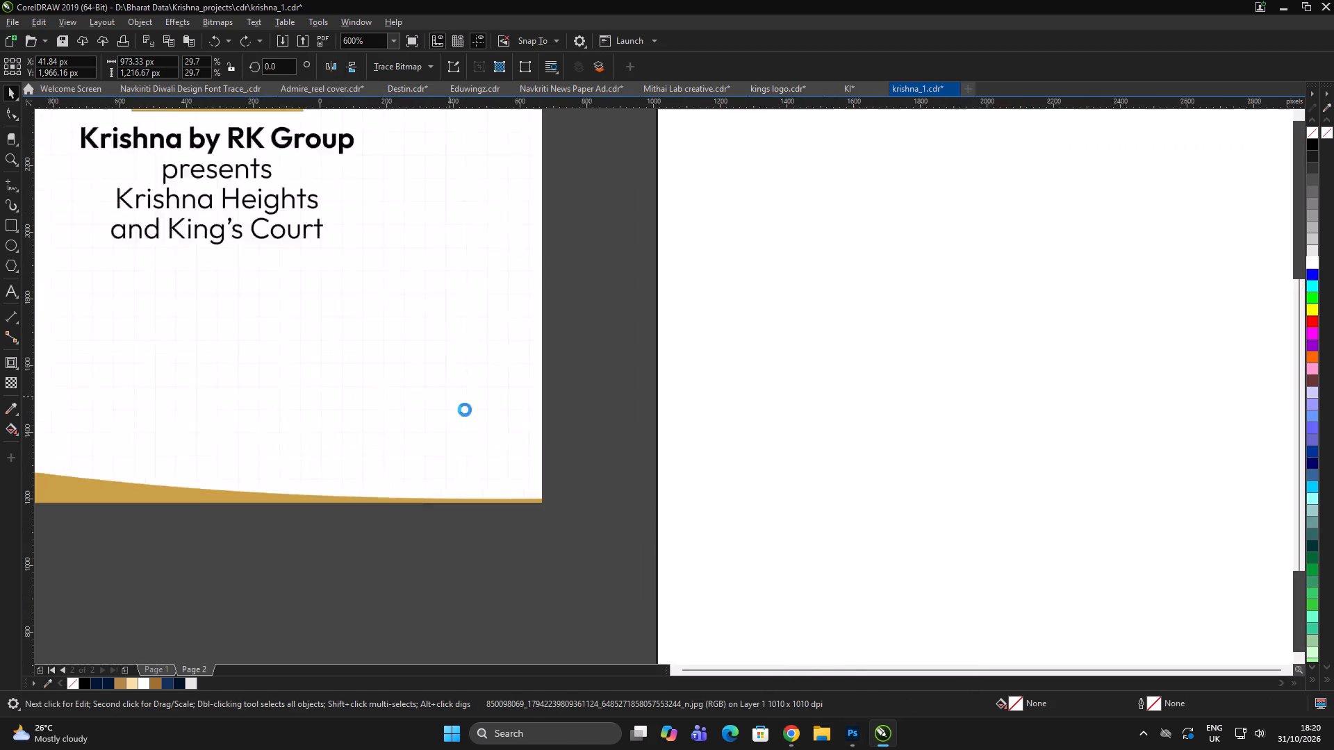
pyautogui.click(430, 483)
pyautogui.scroll(5, 493, 425)
pyautogui.click(11, 401)
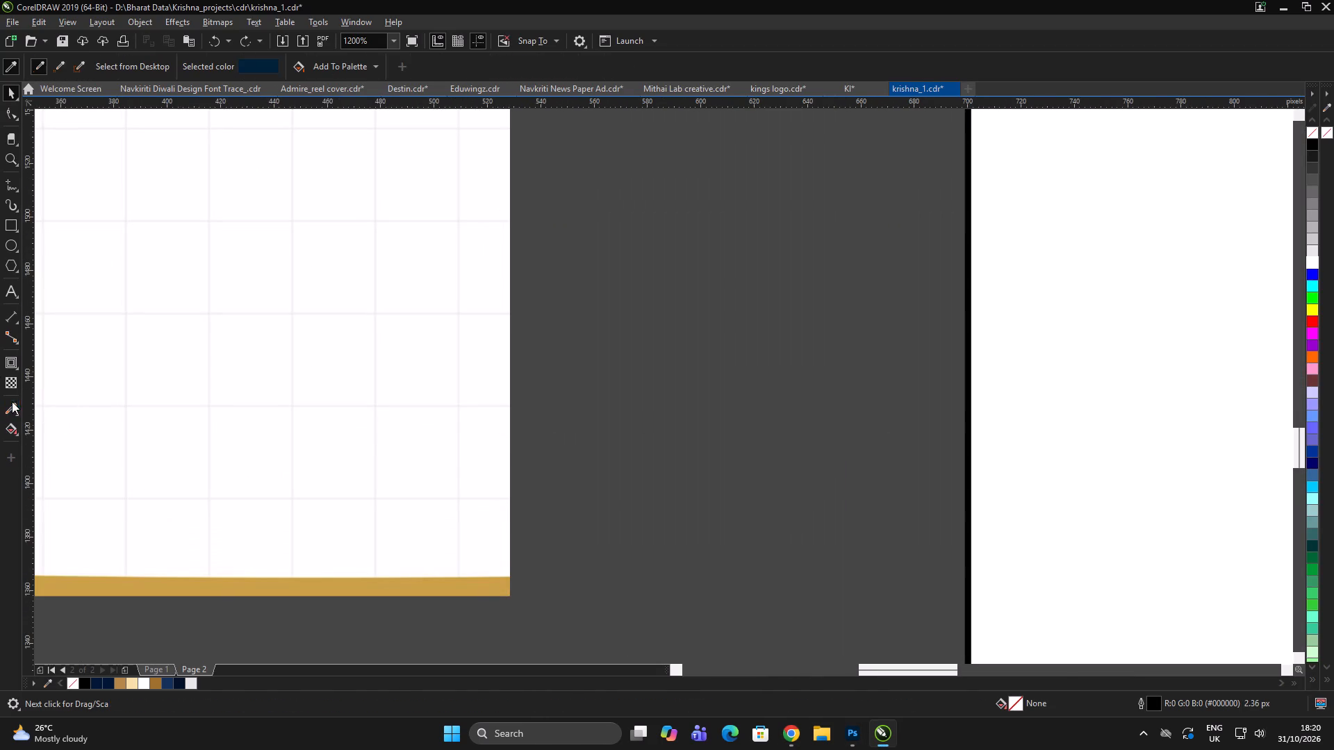
pyautogui.click(434, 469)
pyautogui.click(1012, 452)
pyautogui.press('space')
# Sample the reference's gold bottom curve into the document palette by filling the rectangle with it, and undo that fill.
pyautogui.scroll(-3, 759, 401)
pyautogui.click(677, 408)
pyautogui.click(685, 408)
pyautogui.click(698, 401)
pyautogui.scroll(2, 373, 412)
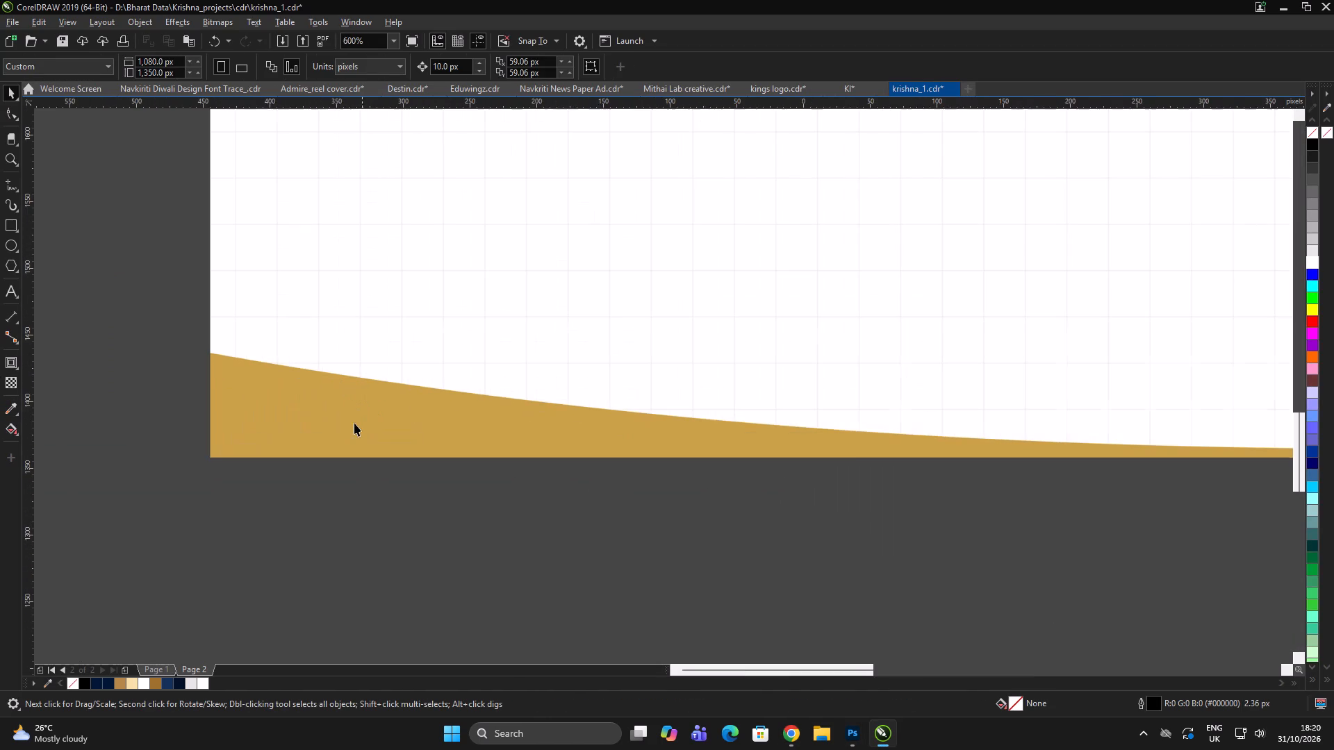
pyautogui.click(354, 423)
pyautogui.click(12, 408)
pyautogui.click(325, 408)
pyautogui.scroll(-3, 290, 408)
pyautogui.click(833, 371)
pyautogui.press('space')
pyautogui.click(409, 547)
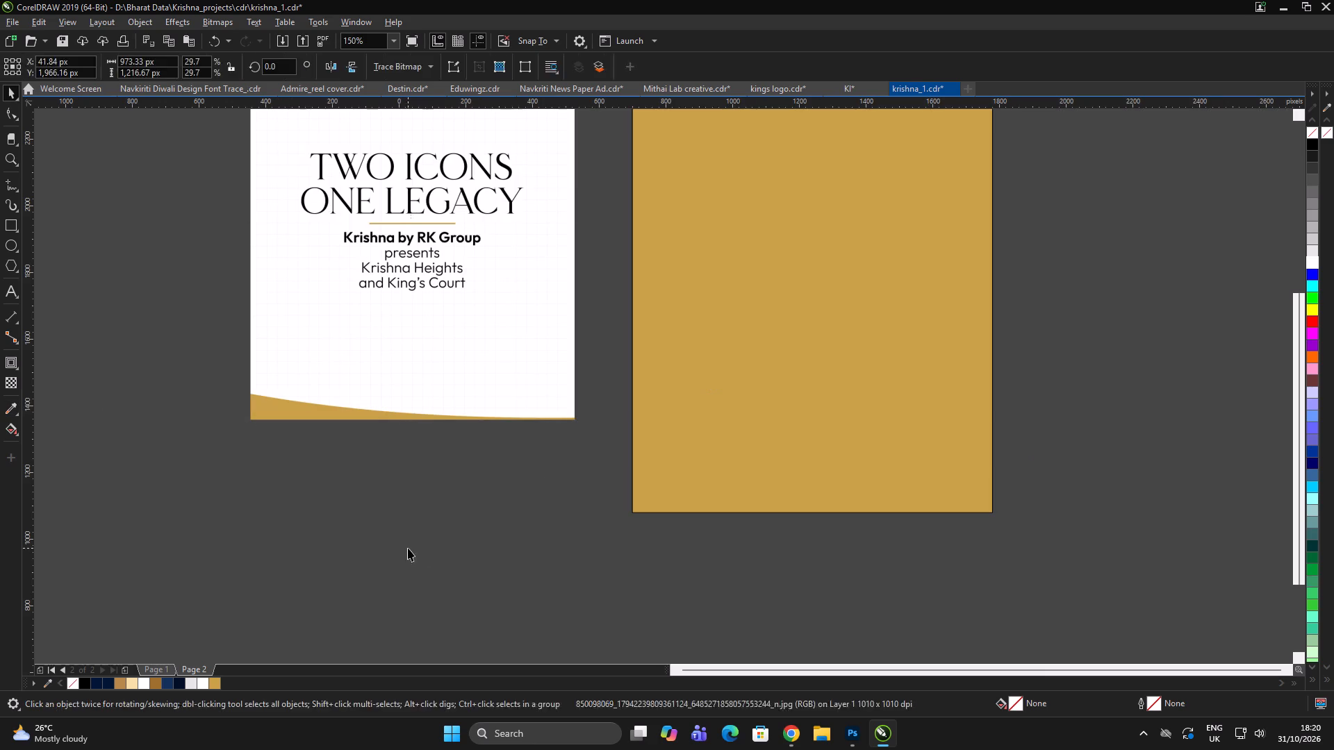
pyautogui.click(422, 547)
pyautogui.hotkey('ctrl', 'z')
# Delete the "Two Icons One Legacy" reference image beside the blank rectangle on Page 2.
pyautogui.click(299, 506)
pyautogui.click(313, 506)
pyautogui.click(440, 277)
pyautogui.press('Delete')
pyautogui.doubleClick(1093, 372)
pyautogui.scroll(-2, 491, 429)
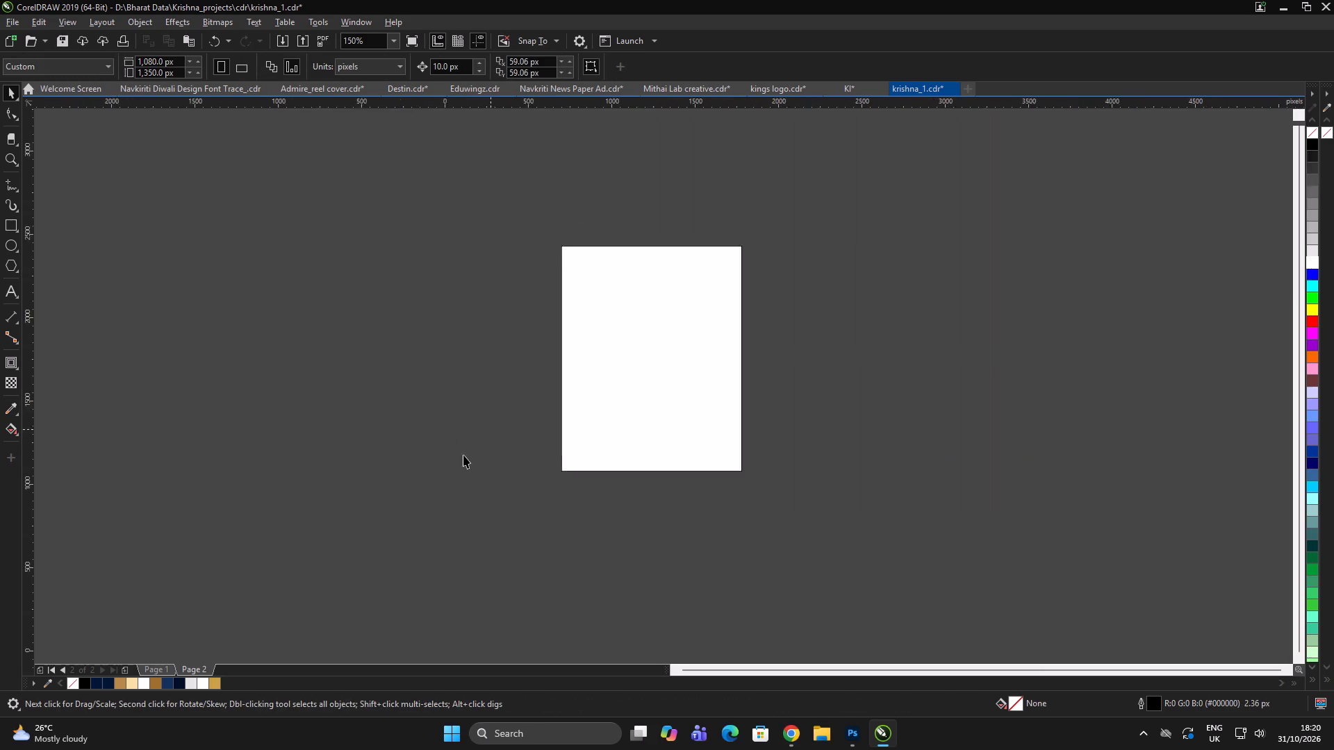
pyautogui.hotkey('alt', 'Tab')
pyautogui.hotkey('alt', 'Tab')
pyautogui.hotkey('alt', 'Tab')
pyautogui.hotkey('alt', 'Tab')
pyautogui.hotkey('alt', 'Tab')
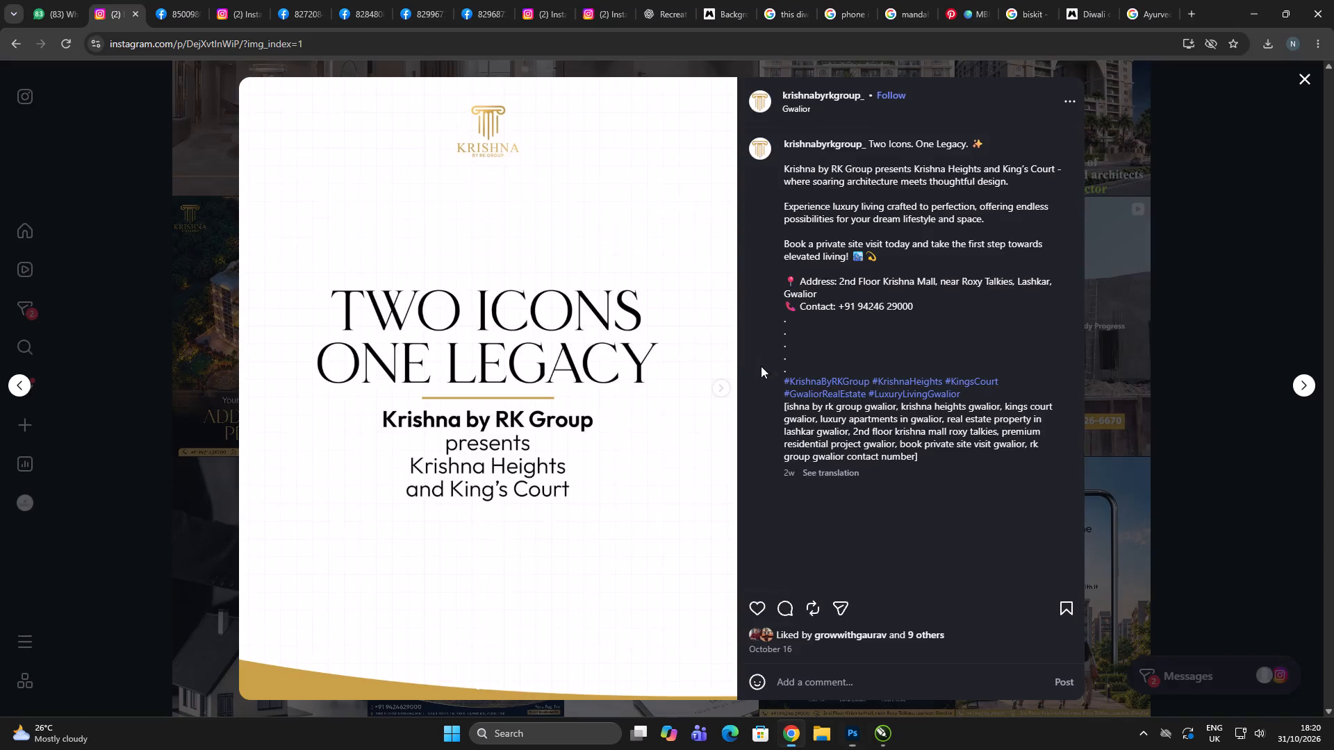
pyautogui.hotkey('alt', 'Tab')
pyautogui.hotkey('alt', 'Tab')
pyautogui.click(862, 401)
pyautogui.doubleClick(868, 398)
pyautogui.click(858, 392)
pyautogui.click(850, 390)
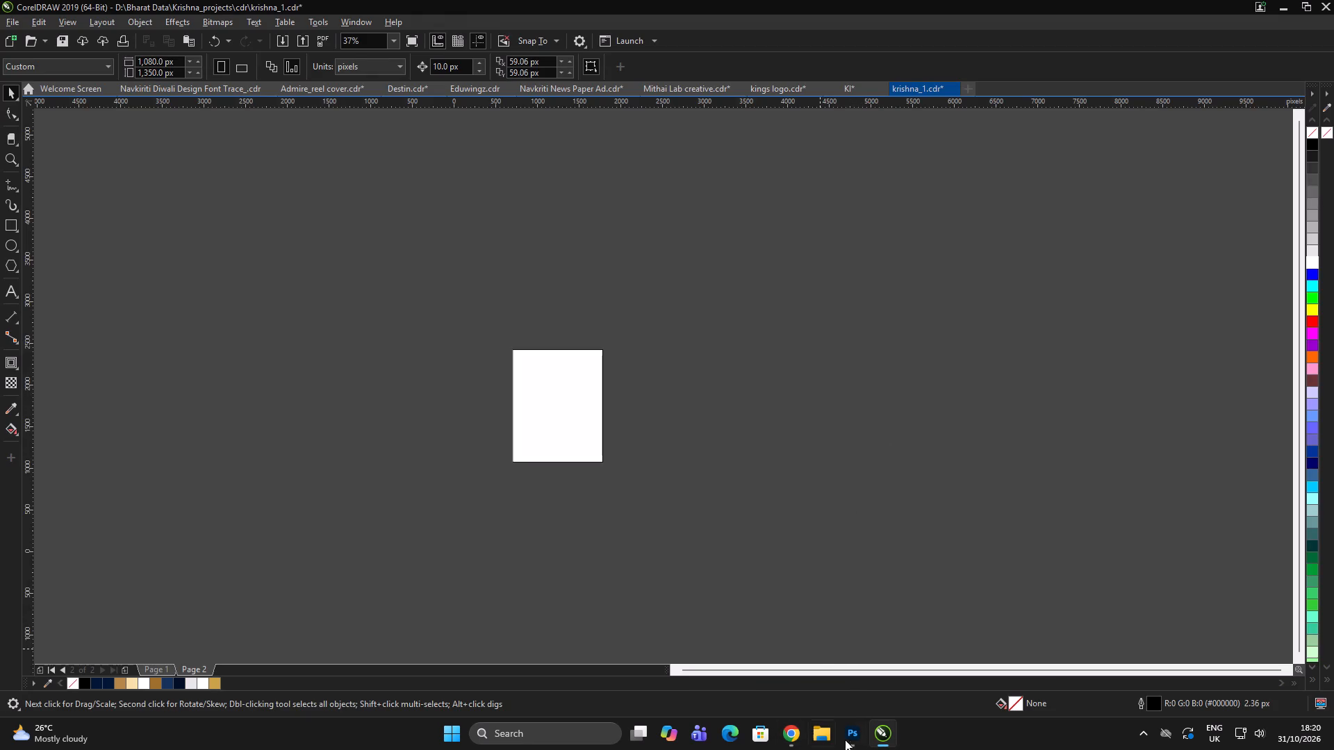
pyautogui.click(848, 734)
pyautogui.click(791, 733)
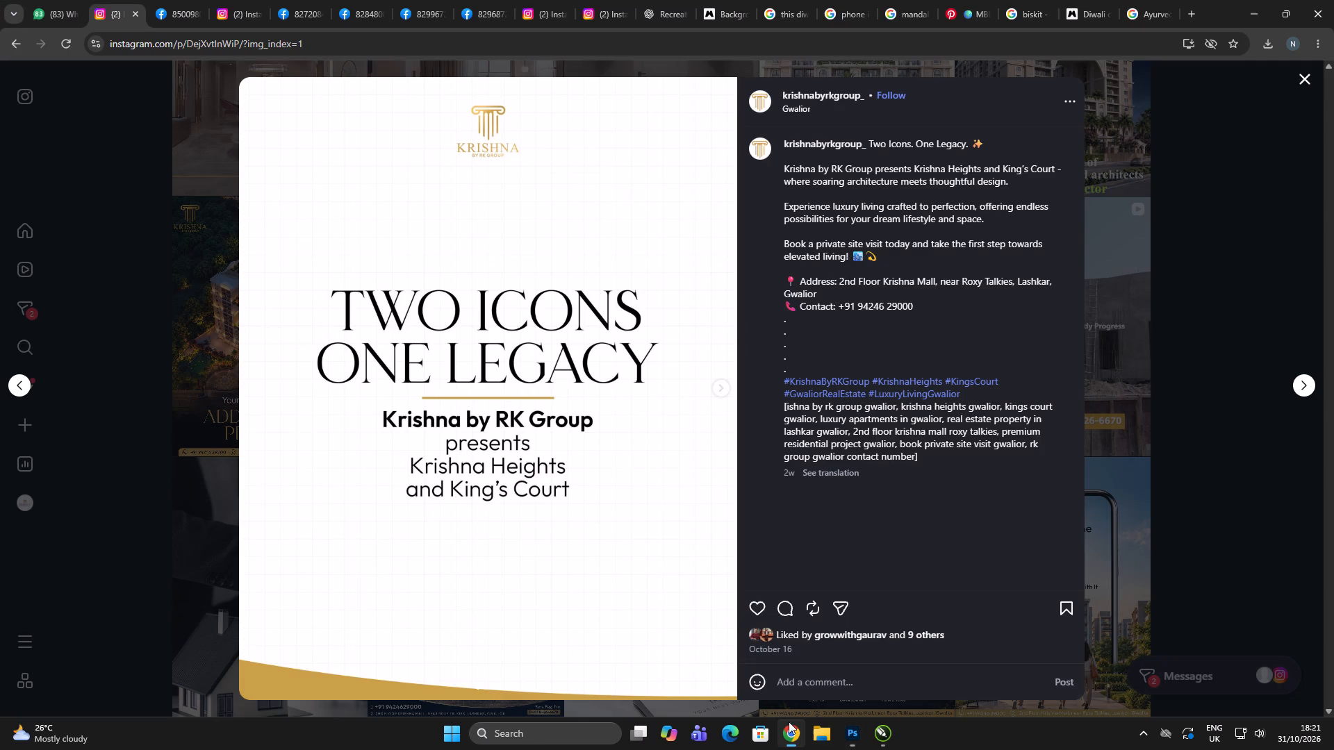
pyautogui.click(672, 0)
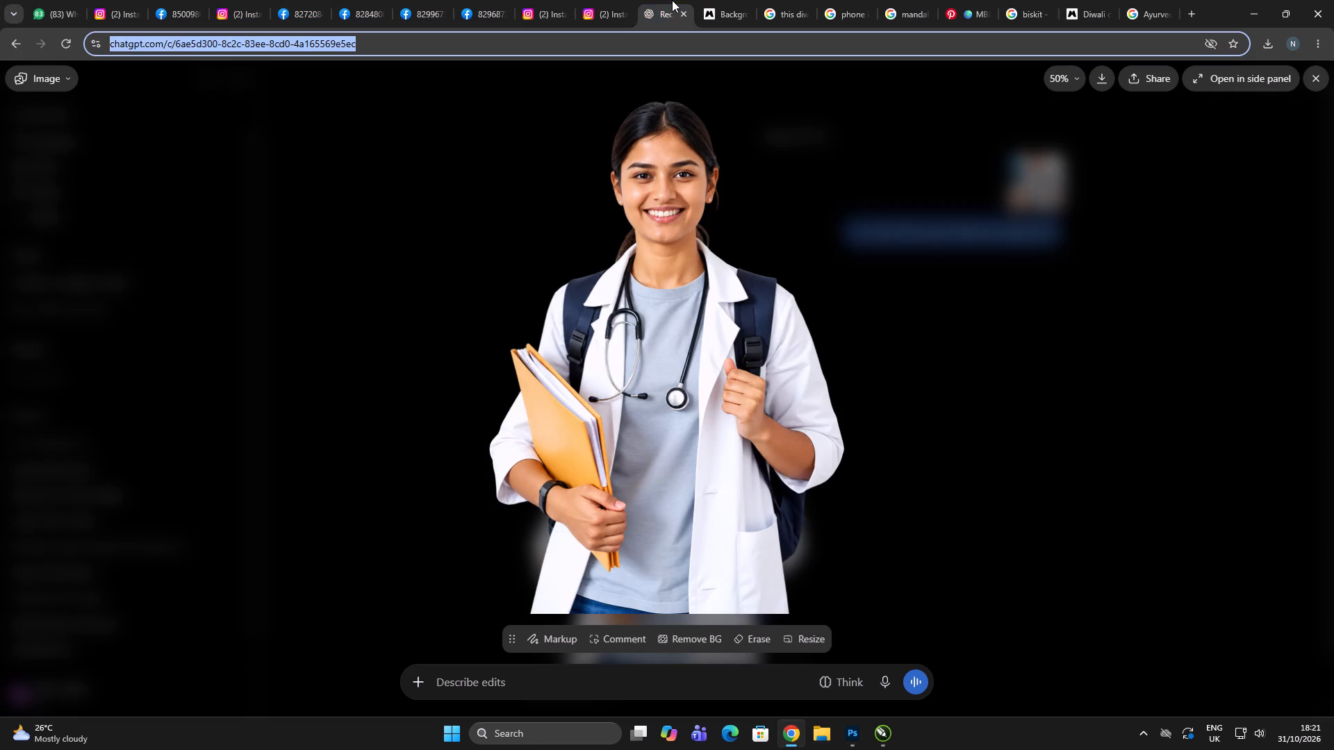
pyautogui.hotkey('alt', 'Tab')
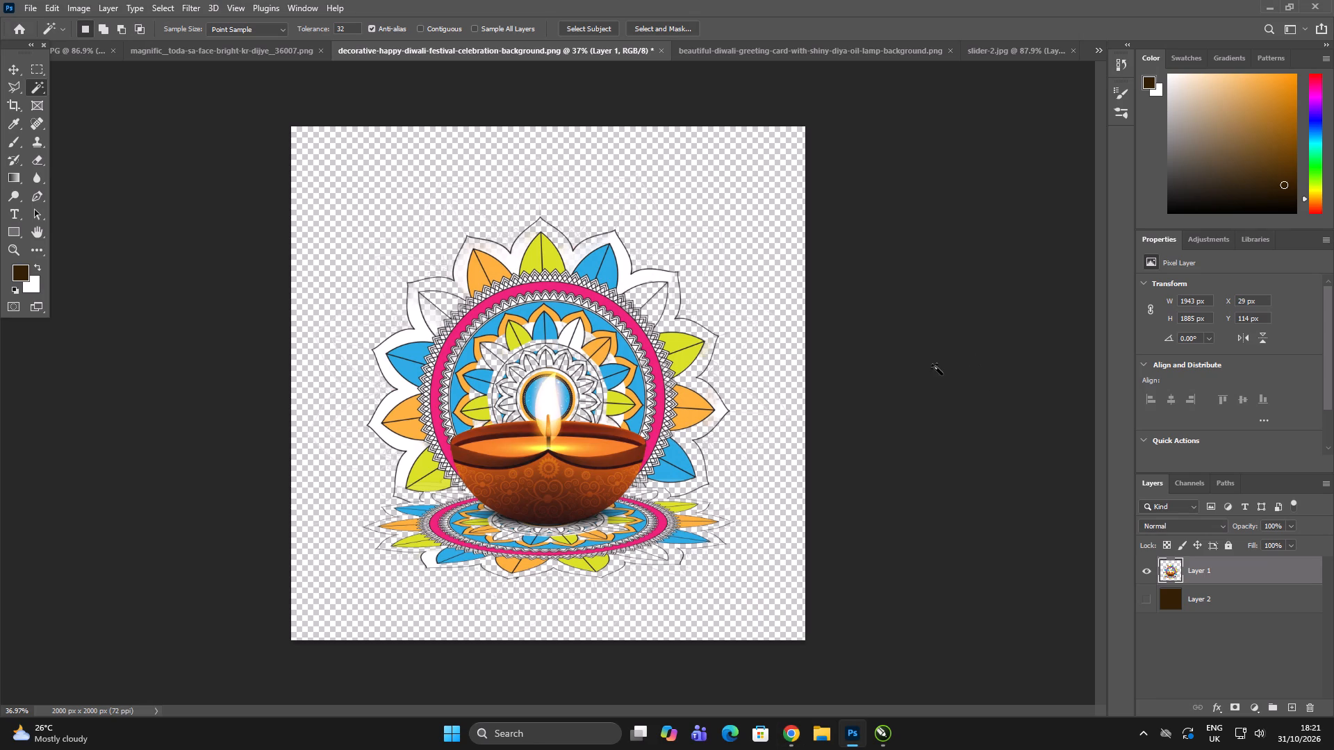
# Switch to CorelDRAW and place a copy of the second King's Court poster's background in the empty space beside the posters.
pyautogui.hotkey('alt', 'Tab')
pyautogui.hotkey('alt', 'Tab')
pyautogui.tripleClick(864, 408)
pyautogui.press('pageup')
pyautogui.scroll(1, 700, 417)
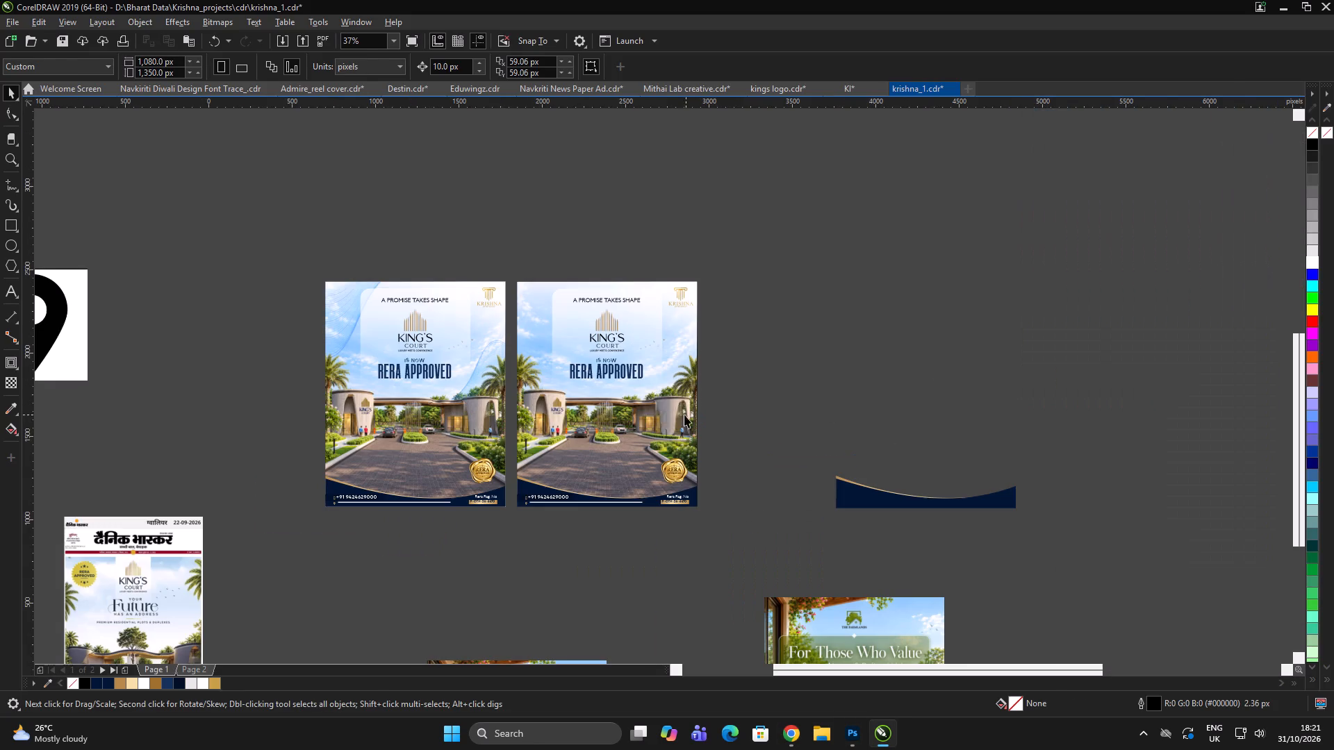
pyautogui.click(658, 411)
pyautogui.doubleClick(782, 377)
pyautogui.click(699, 393)
pyautogui.moveTo(690, 392); pyautogui.dragTo(964, 284)
pyautogui.rightClick(964, 285)
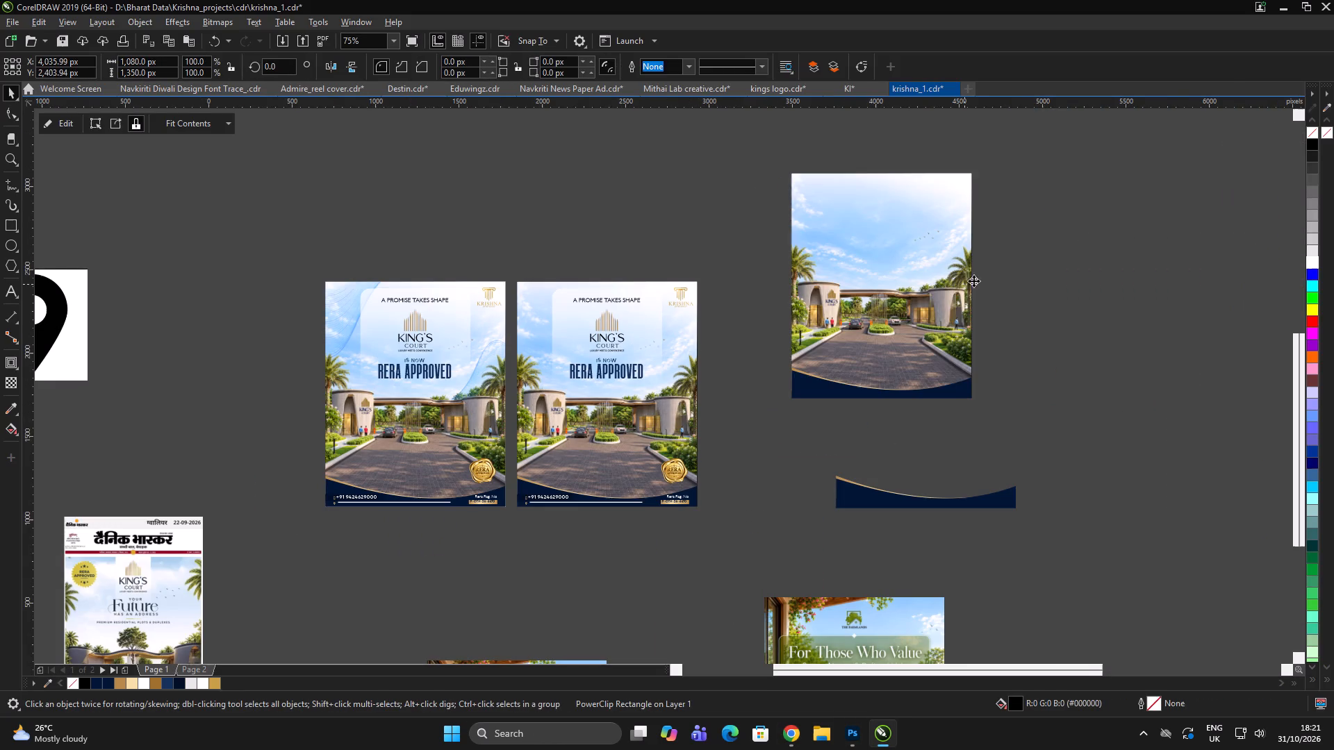
# Extract the contents of the copied background's PowerClip frame.
pyautogui.doubleClick(978, 280)
pyautogui.scroll(1, 977, 282)
pyautogui.click(981, 299)
pyautogui.click(948, 315)
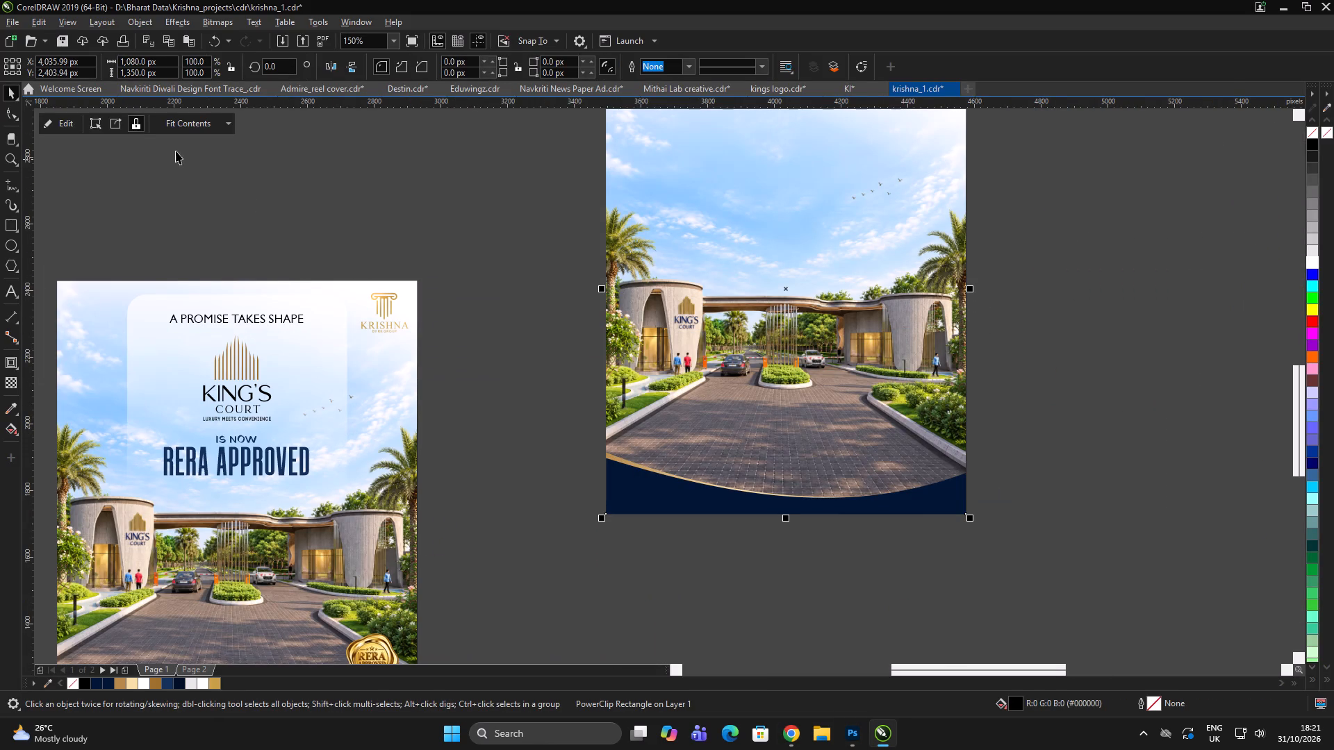
pyautogui.click(112, 114)
pyautogui.click(119, 122)
pyautogui.scroll(-1, 399, 399)
pyautogui.click(862, 533)
pyautogui.click(855, 524)
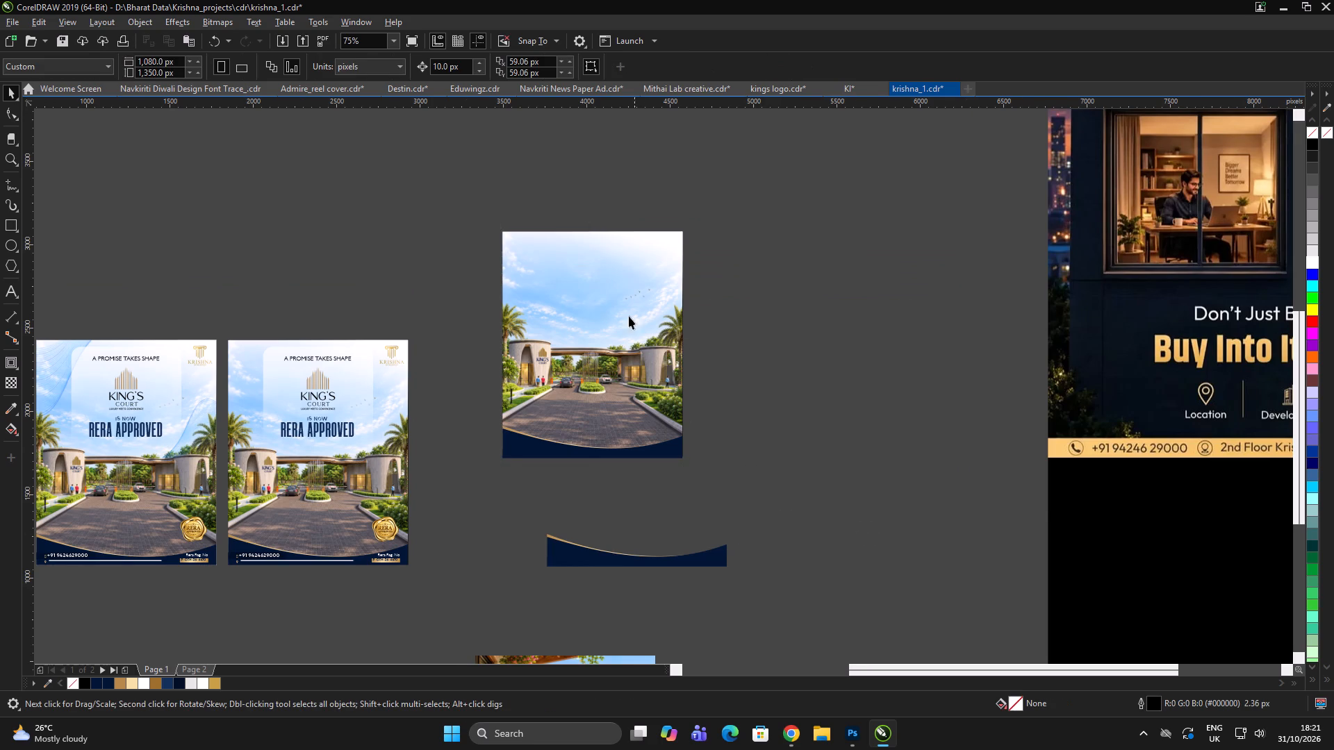
# Remove the white gradient overlay rectangles covering the extracted entrance image.
pyautogui.scroll(-1, 609, 315)
pyautogui.click(763, 387)
pyautogui.click(694, 360)
pyautogui.moveTo(605, 348); pyautogui.dragTo(767, 307)
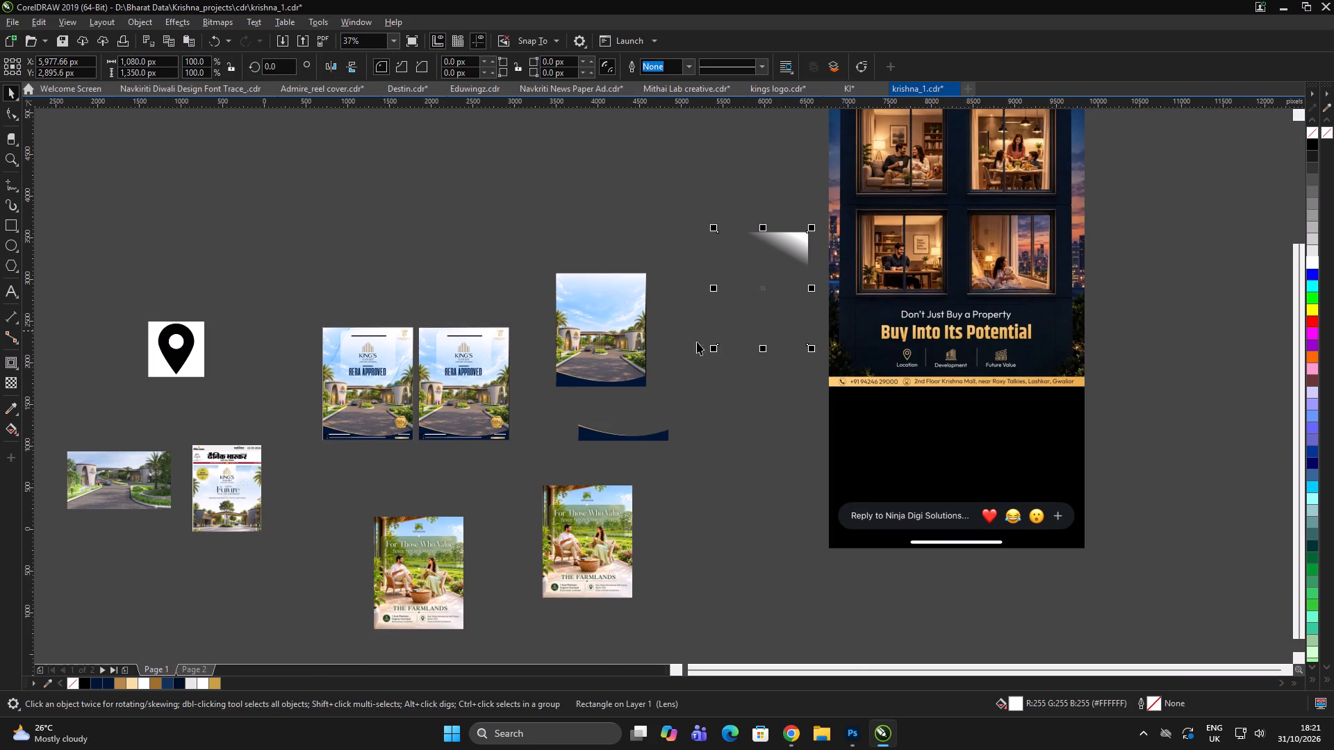
pyautogui.press('Delete')
pyautogui.click(580, 309)
pyautogui.scroll(1, 582, 297)
pyautogui.moveTo(619, 297); pyautogui.dragTo(862, 276)
pyautogui.click(958, 390)
pyautogui.click(963, 391)
pyautogui.click(838, 281)
pyautogui.press('Delete')
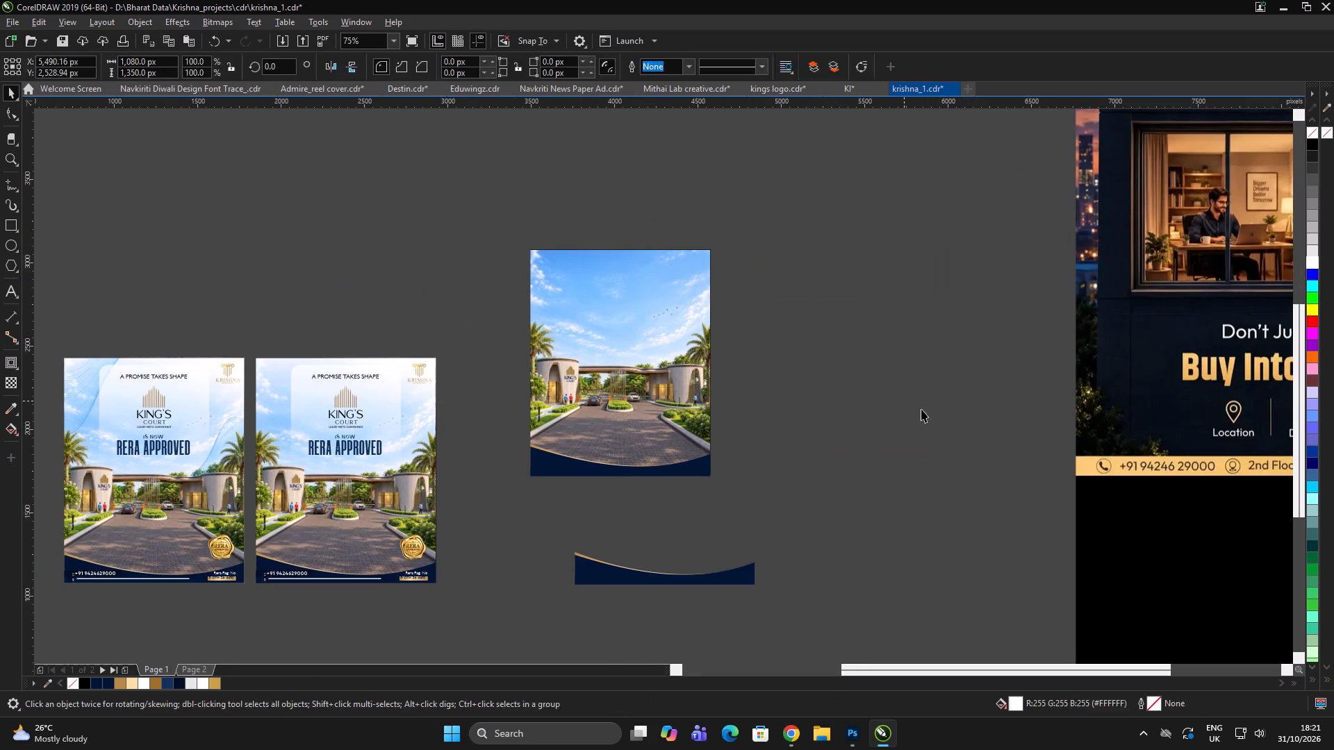
# Delete the navy curved strip with its gold edge from the bottom of the extracted entrance image.
pyautogui.click(923, 409)
pyautogui.click(579, 376)
pyautogui.moveTo(867, 336); pyautogui.dragTo(430, 572)
pyautogui.press('Delete')
# Move the entrance image off the empty PowerClip frame and delete the frame.
pyautogui.click(812, 450)
pyautogui.click(547, 360)
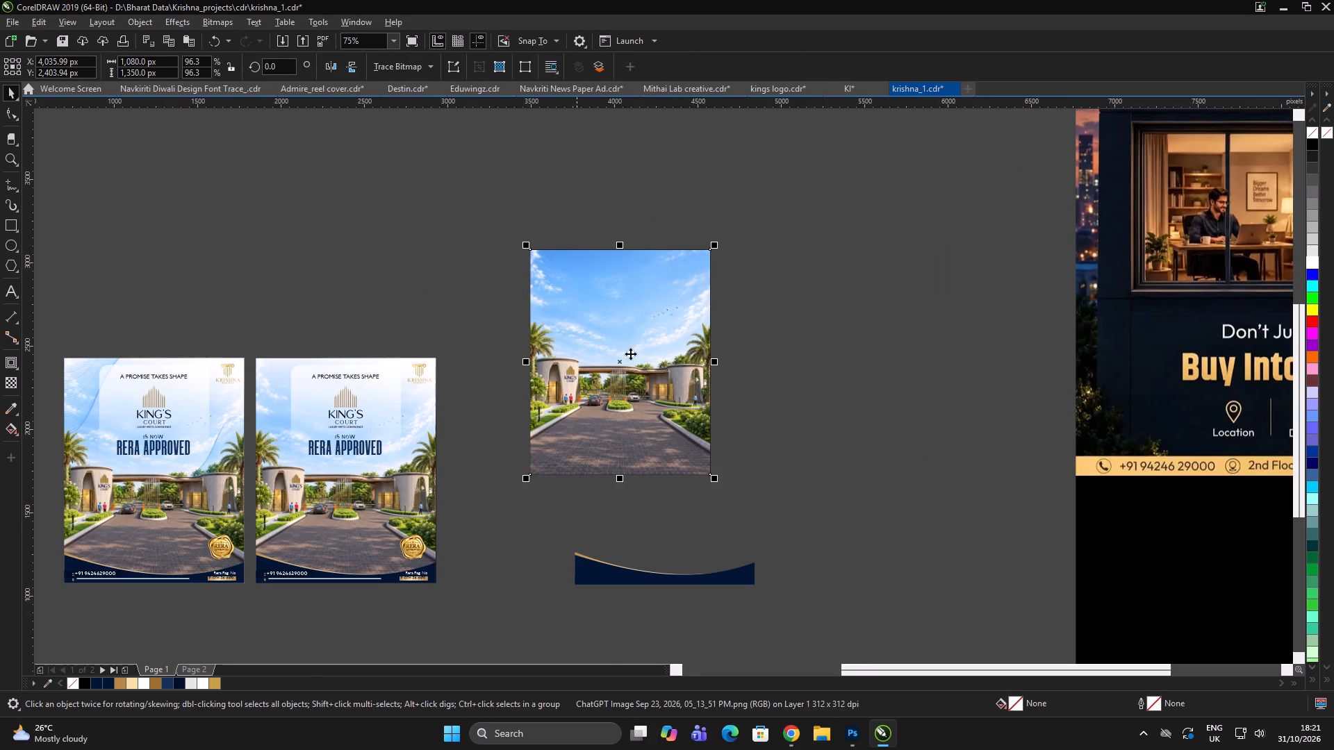
pyautogui.click(732, 374)
pyautogui.moveTo(641, 354); pyautogui.dragTo(782, 334)
pyautogui.doubleClick(878, 396)
pyautogui.click(750, 360)
pyautogui.click(526, 358)
pyautogui.click(576, 355)
pyautogui.press('Delete')
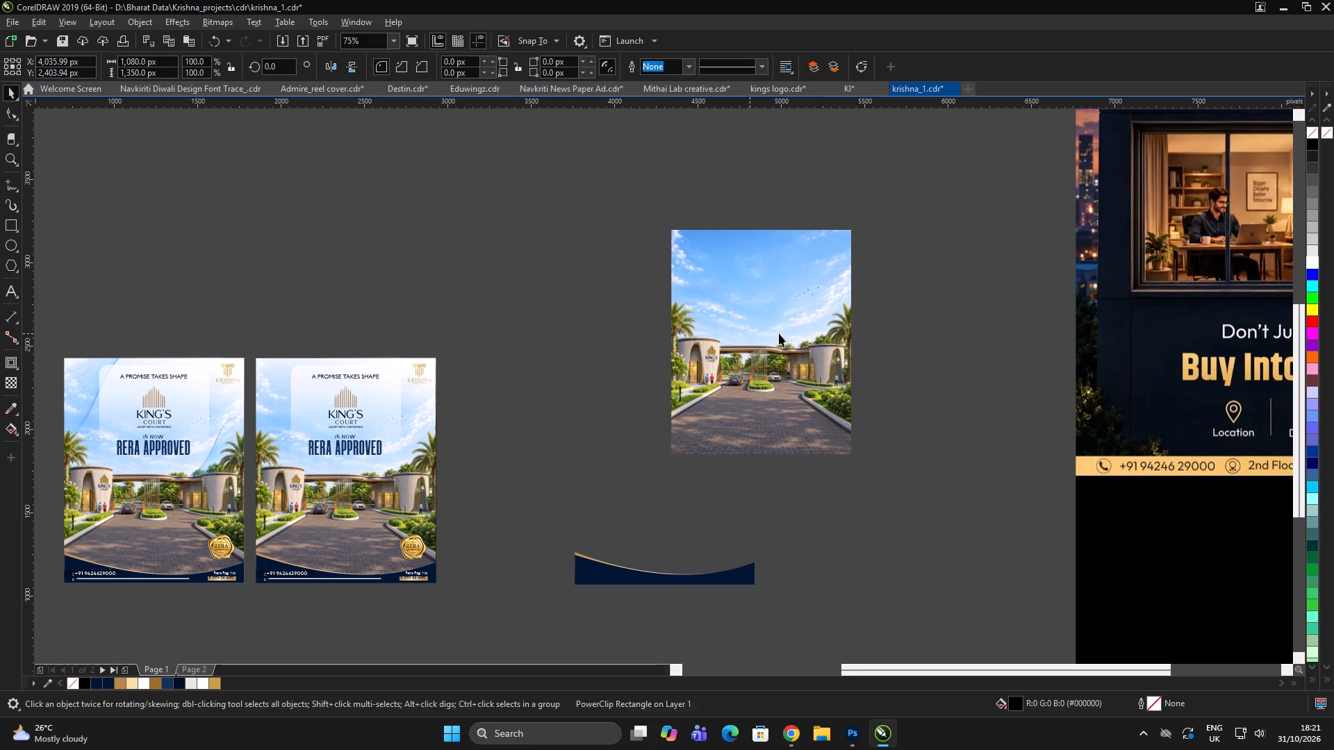
# Move the clean entrance image closer to the two King's Court posters.
pyautogui.click(780, 332)
pyautogui.moveTo(772, 319); pyautogui.dragTo(579, 397)
pyautogui.click(784, 360)
# Export only the entrance image as a JPG to Downloads, using the existing file name Destin diwali.jpg.
pyautogui.click(634, 372)
pyautogui.hotkey('ctrl', 'e')
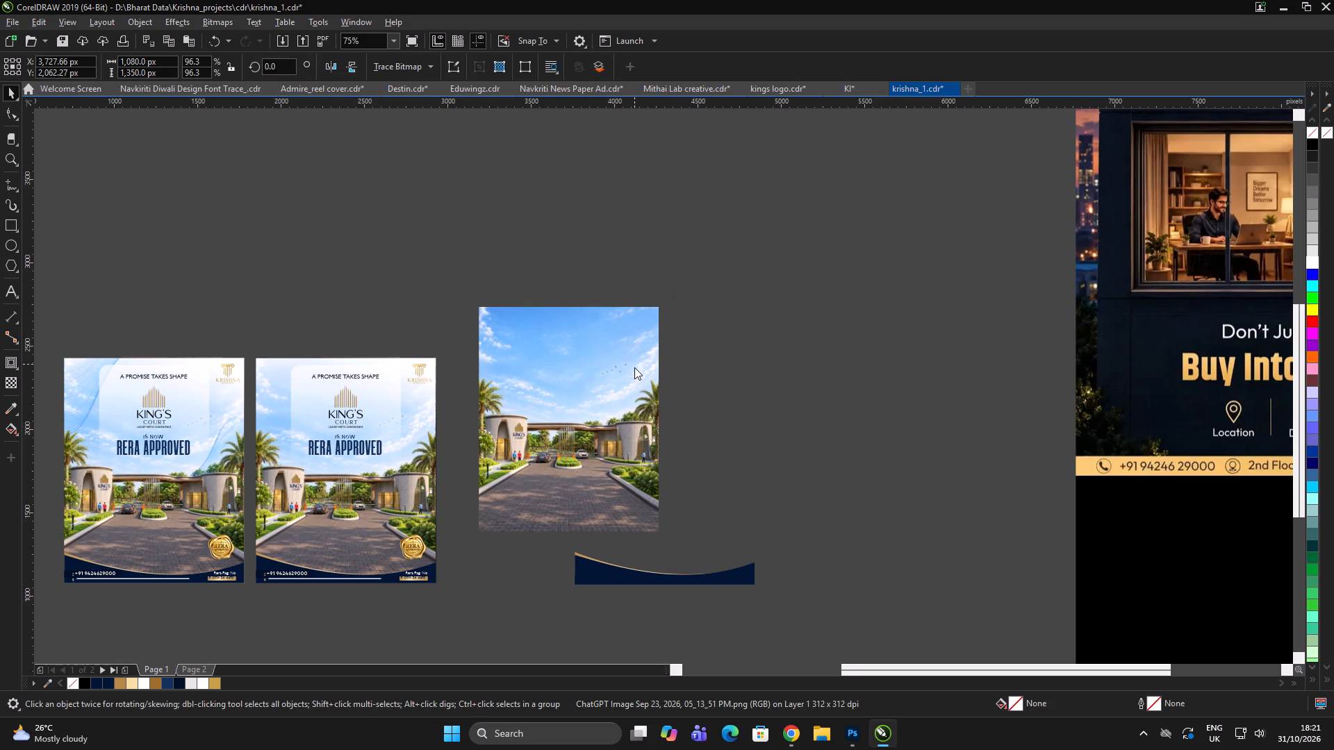
pyautogui.click(222, 275)
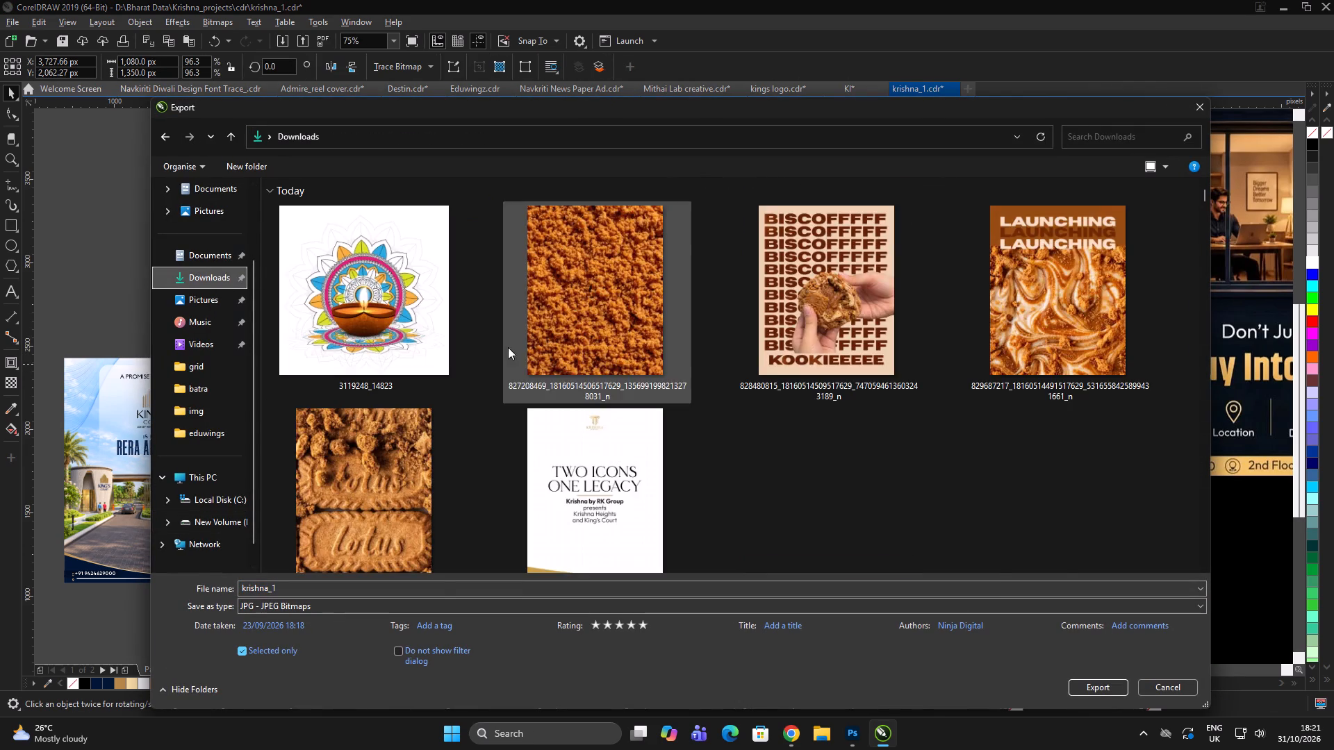
pyautogui.click(425, 264)
pyautogui.click(656, 311)
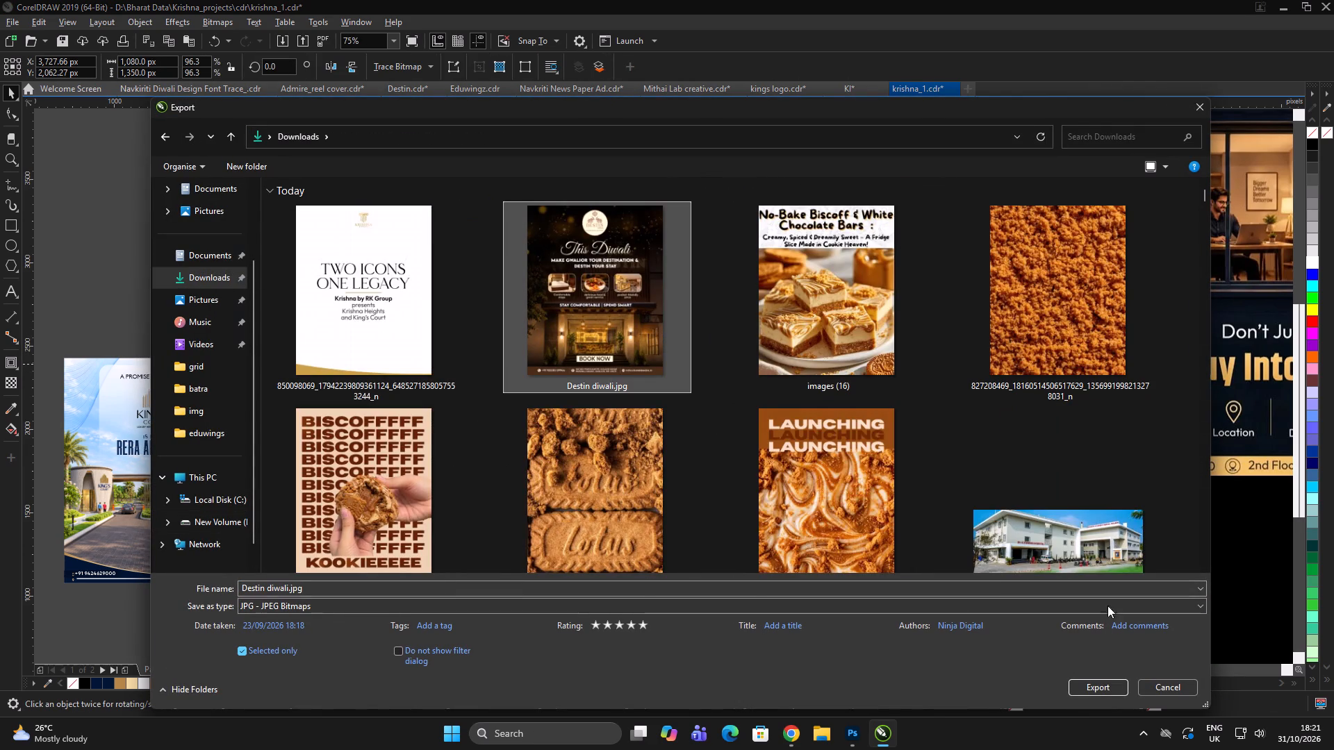
pyautogui.click(1093, 685)
pyautogui.click(714, 367)
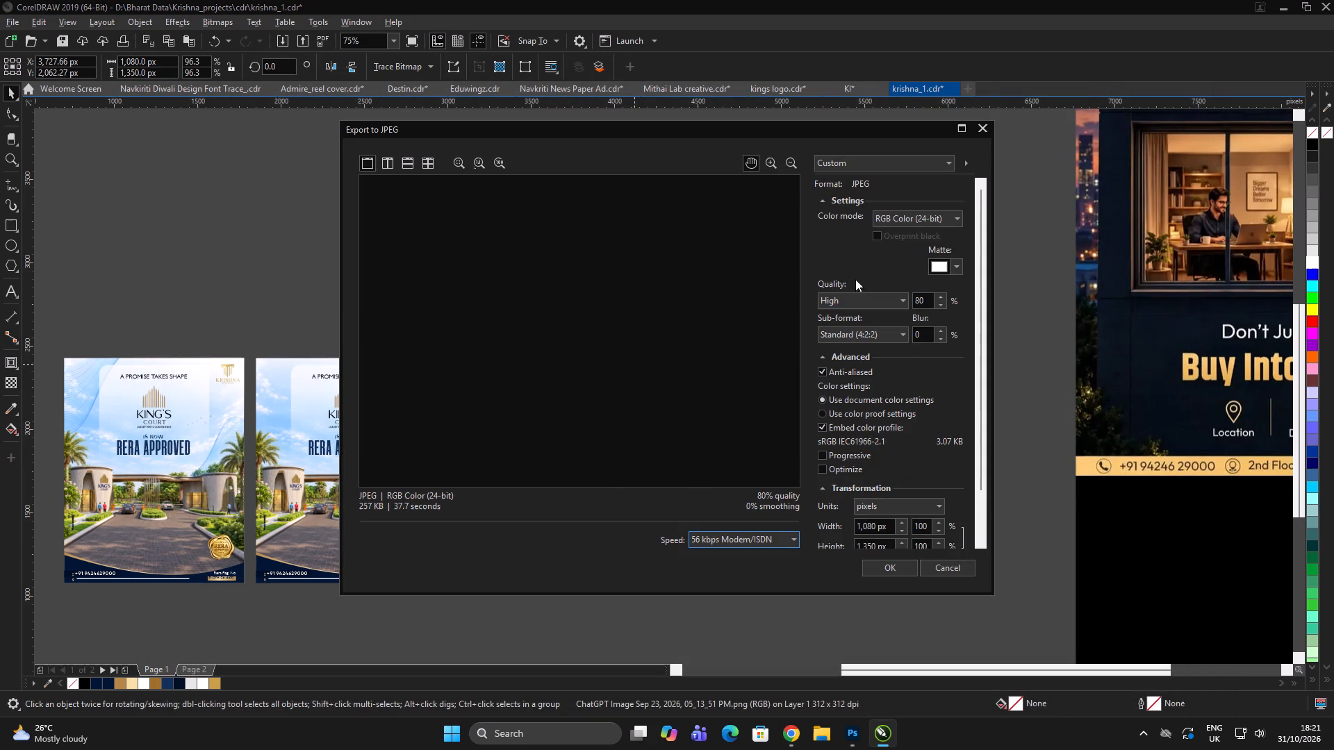
# Set the JPEG export to RGB Color (24-bit) at a resolution of 600 and complete the export.
pyautogui.click(912, 219)
pyautogui.click(907, 240)
pyautogui.moveTo(980, 220); pyautogui.dragTo(980, 223)
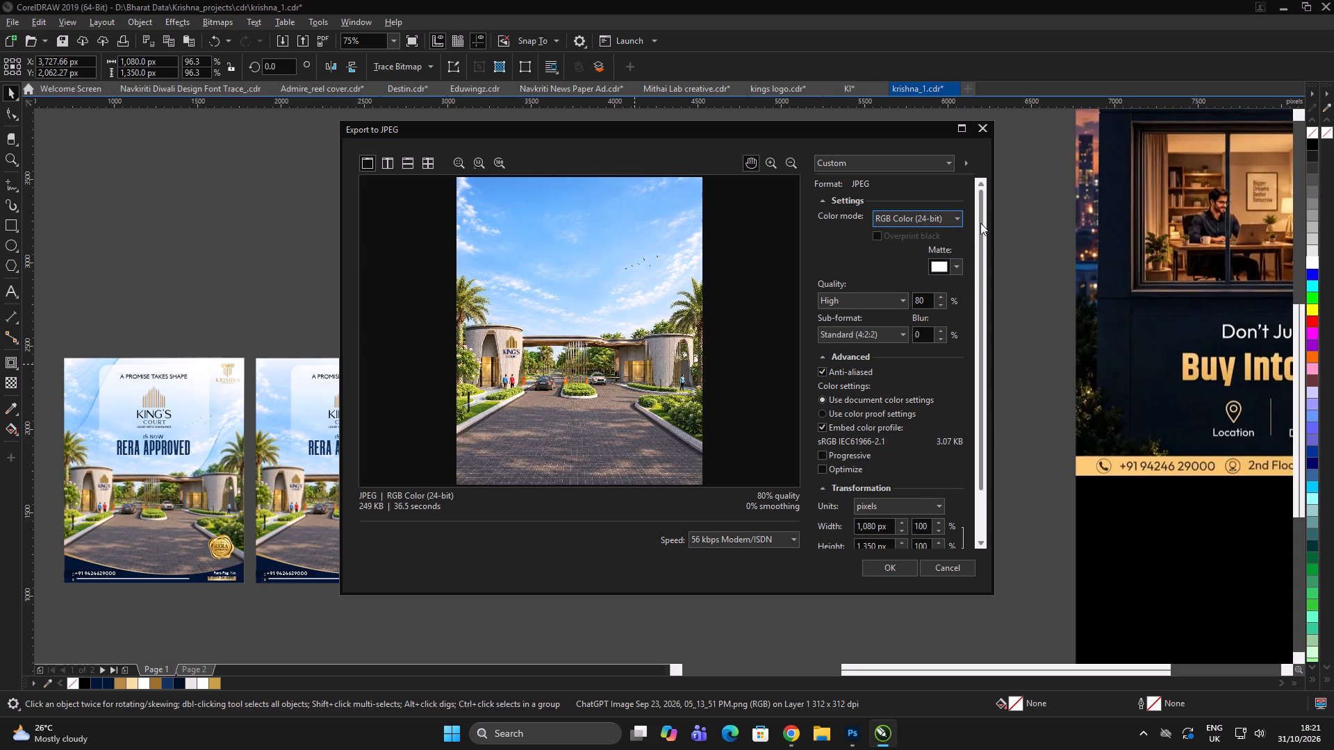
pyautogui.moveTo(980, 223); pyautogui.dragTo(987, 429)
pyautogui.click(924, 509)
pyautogui.moveTo(928, 508); pyautogui.dragTo(903, 512)
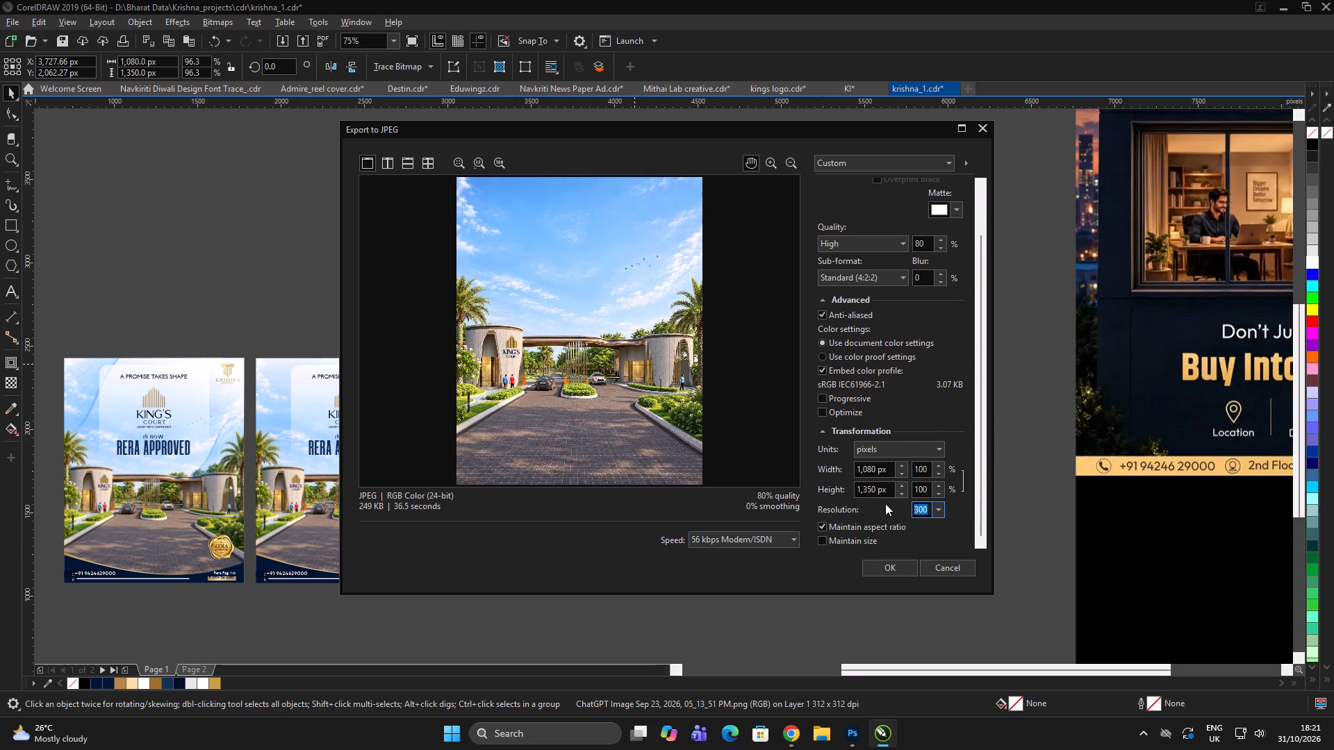
pyautogui.press('Right')
pyautogui.press('Insert')
pyautogui.press('Insert')
pyautogui.moveTo(926, 507); pyautogui.dragTo(903, 512)
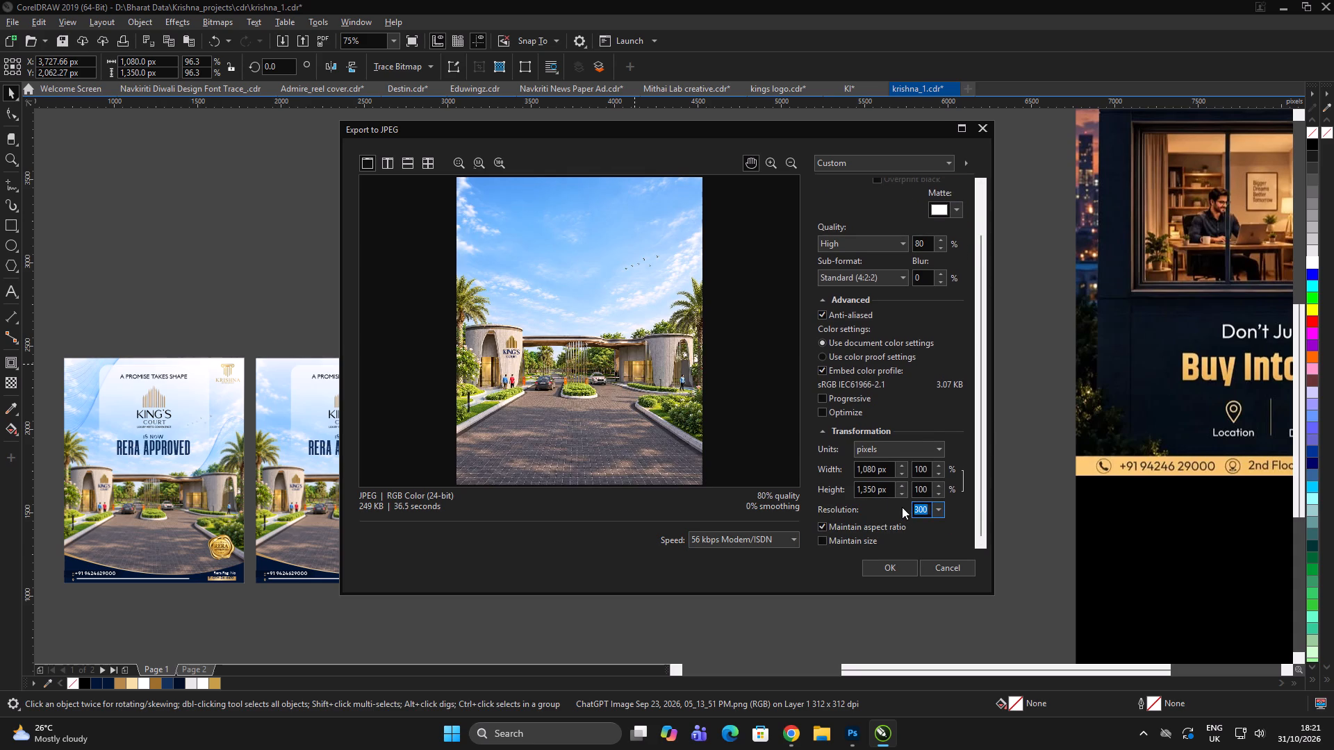
pyautogui.write('600')
pyautogui.click(645, 390)
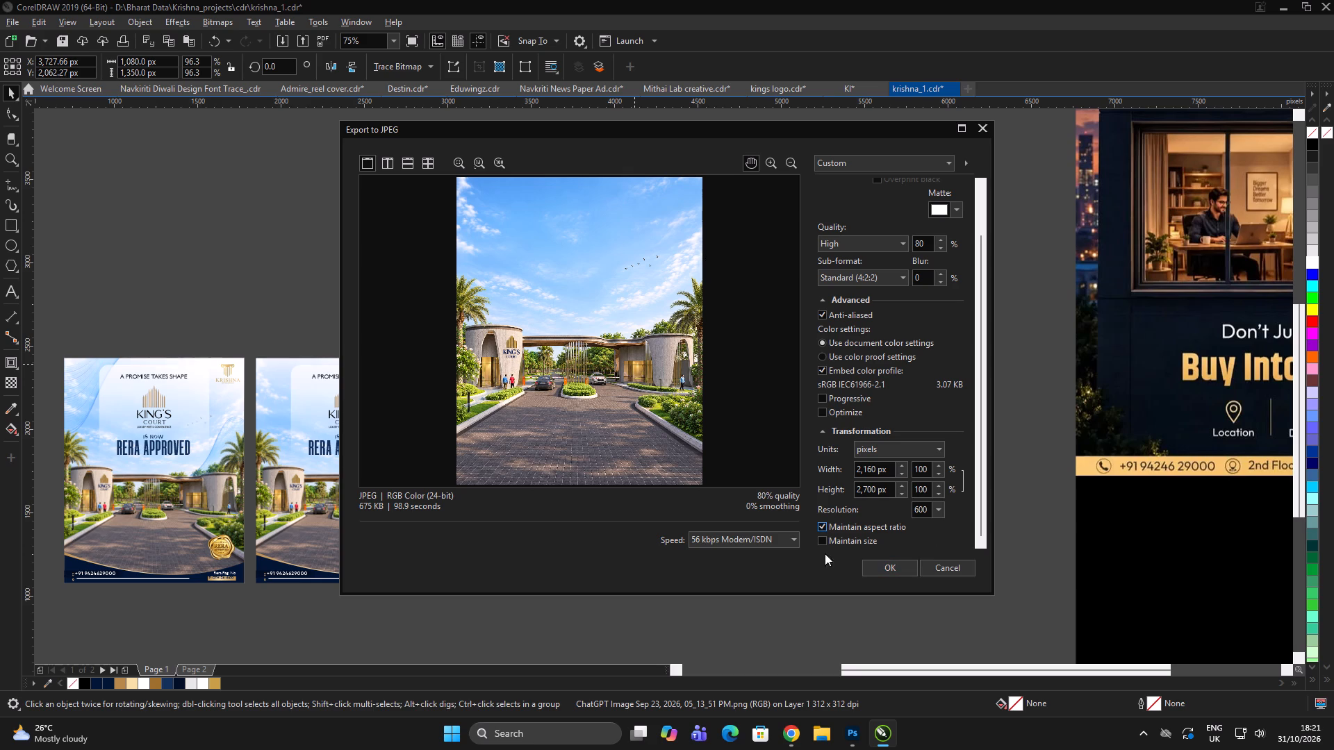
pyautogui.click(890, 565)
pyautogui.tripleClick(766, 483)
pyautogui.doubleClick(768, 480)
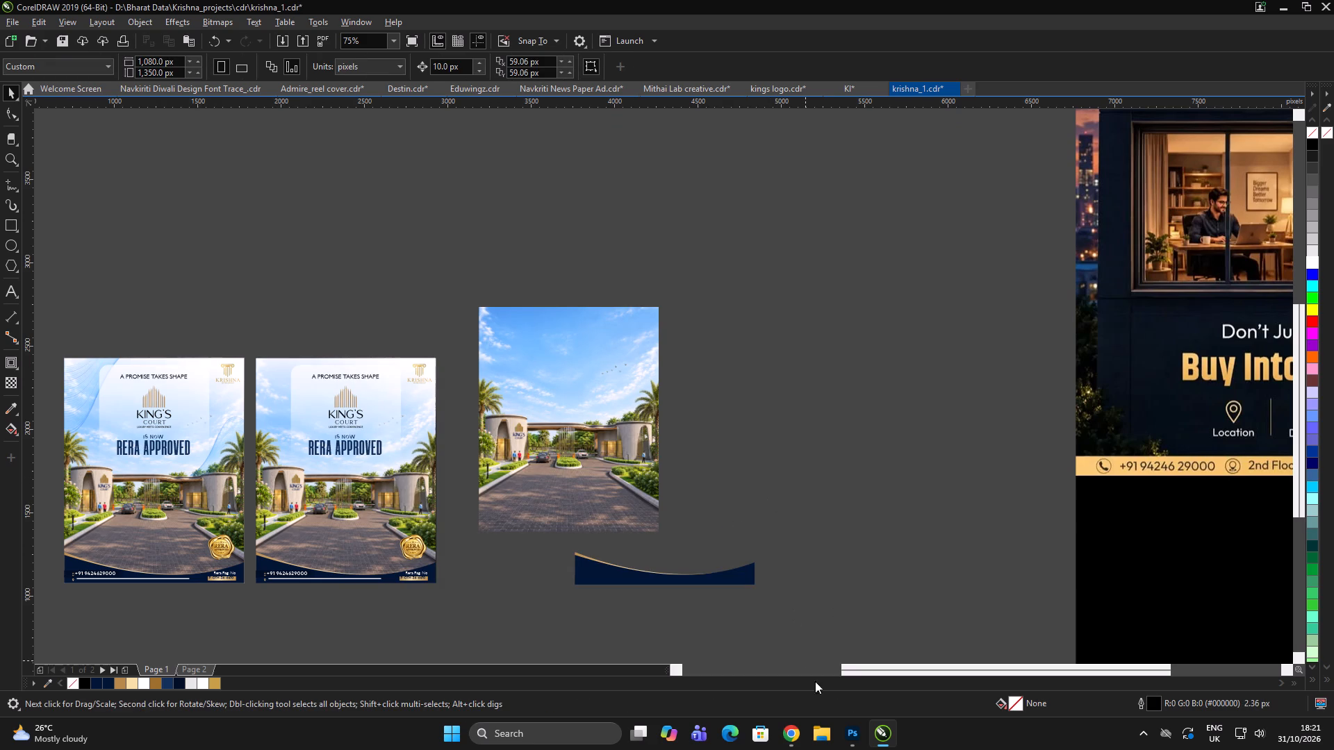
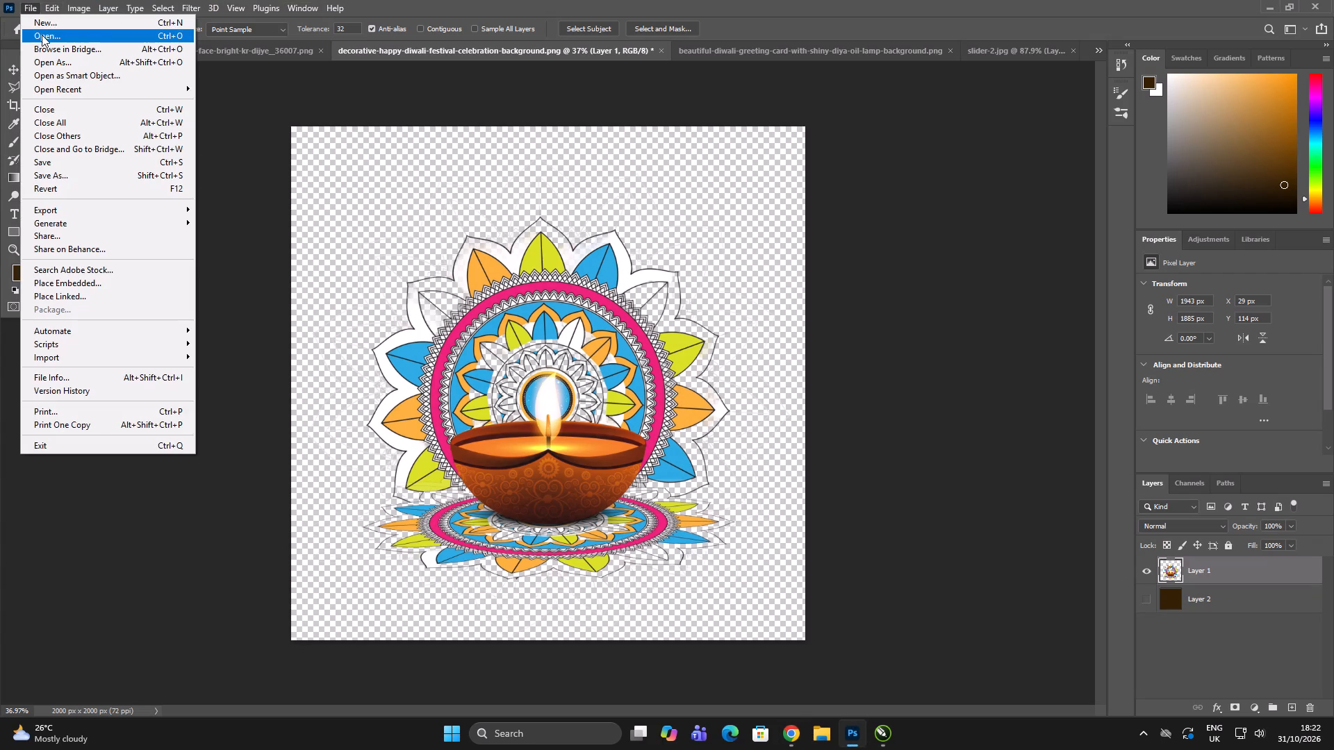
pyautogui.click(42, 37)
pyautogui.click(195, 199)
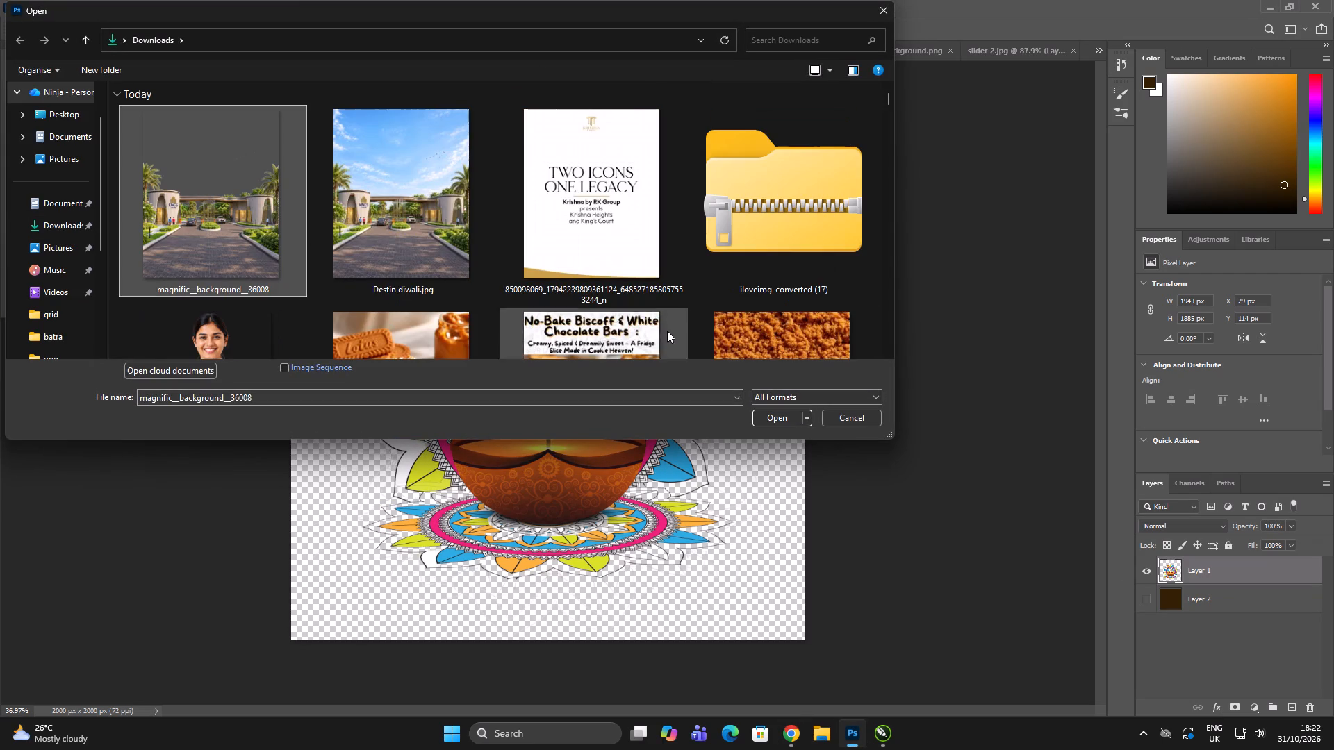
pyautogui.click(779, 413)
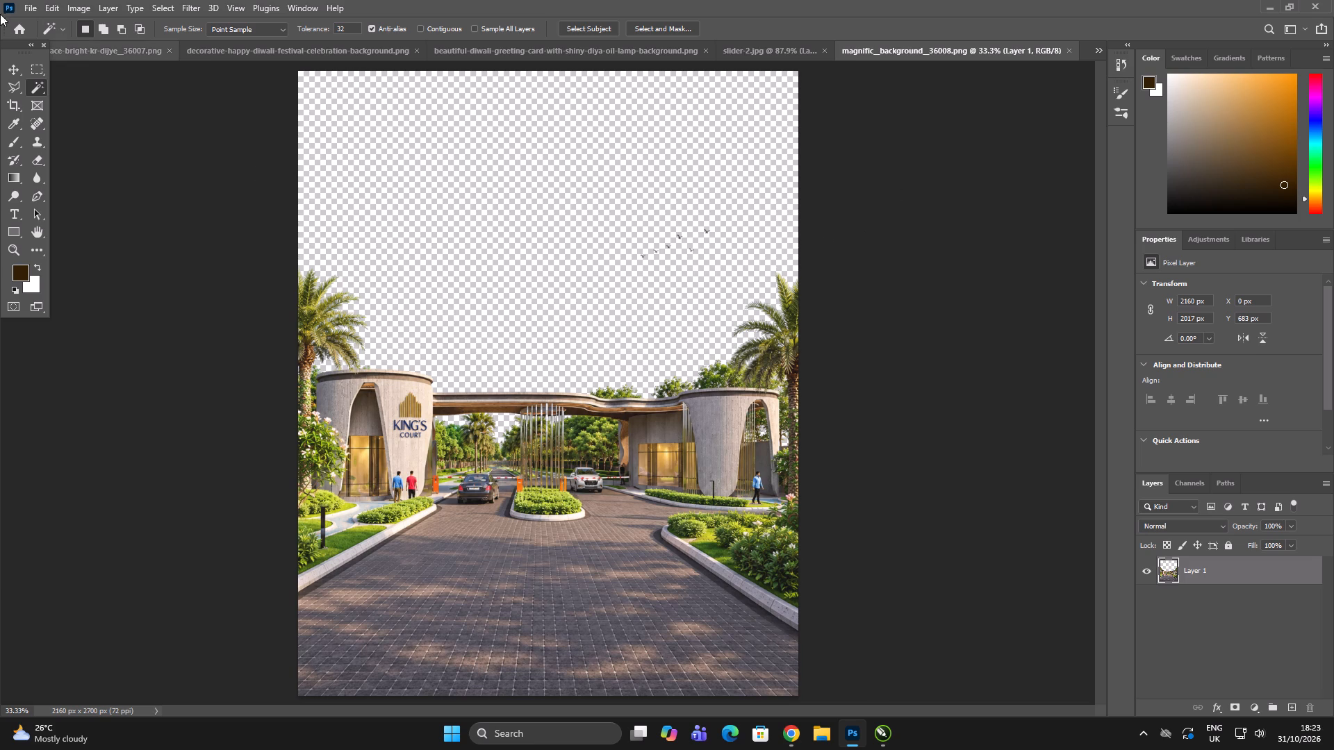
# Save a PNG copy to Downloads as magnific__background__36008c, using the large file size option.
pyautogui.click(37, 0)
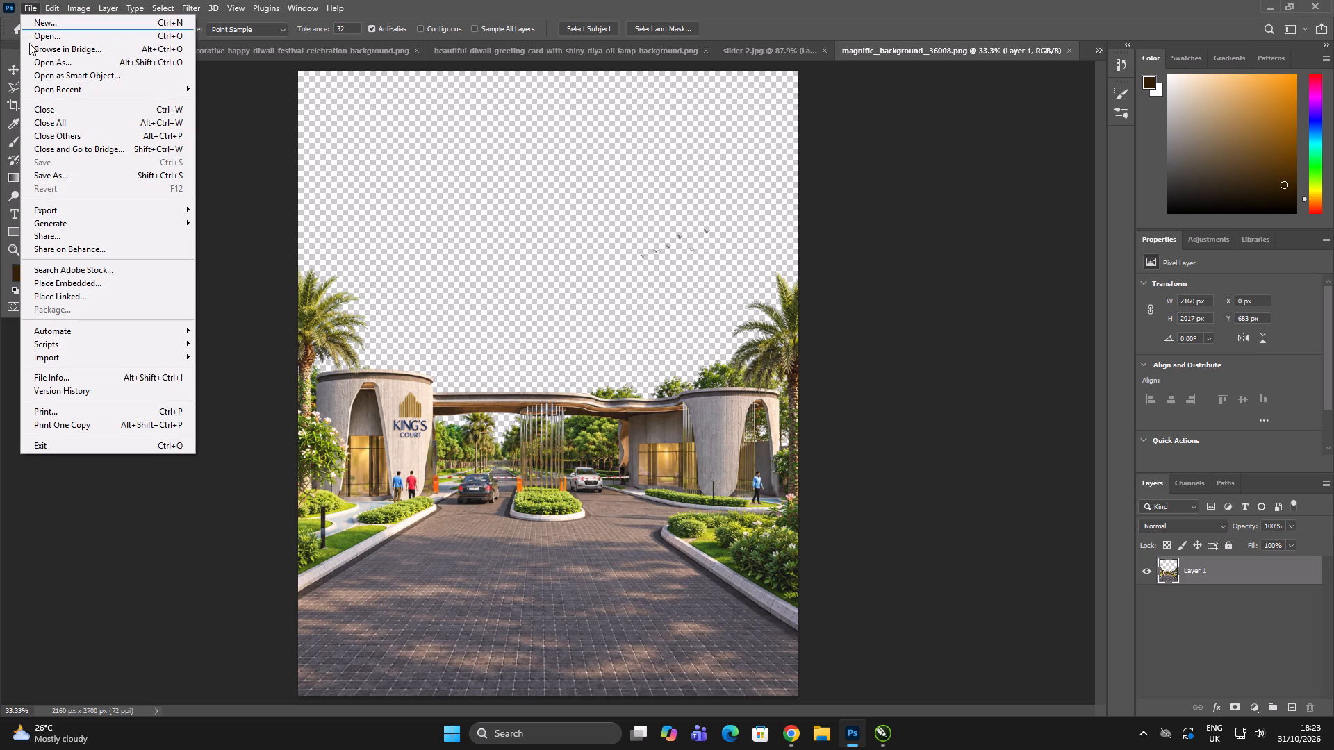
pyautogui.click(67, 174)
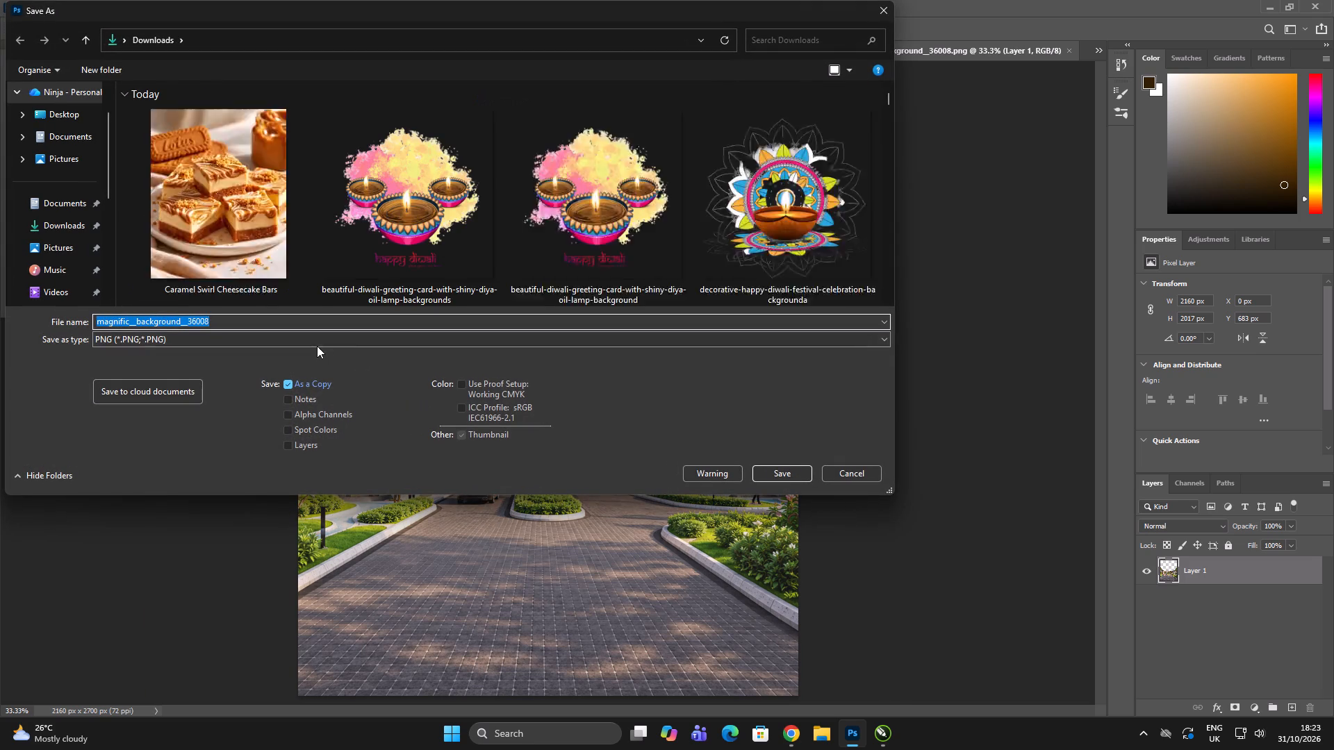
pyautogui.tripleClick(273, 324)
pyautogui.press('c')
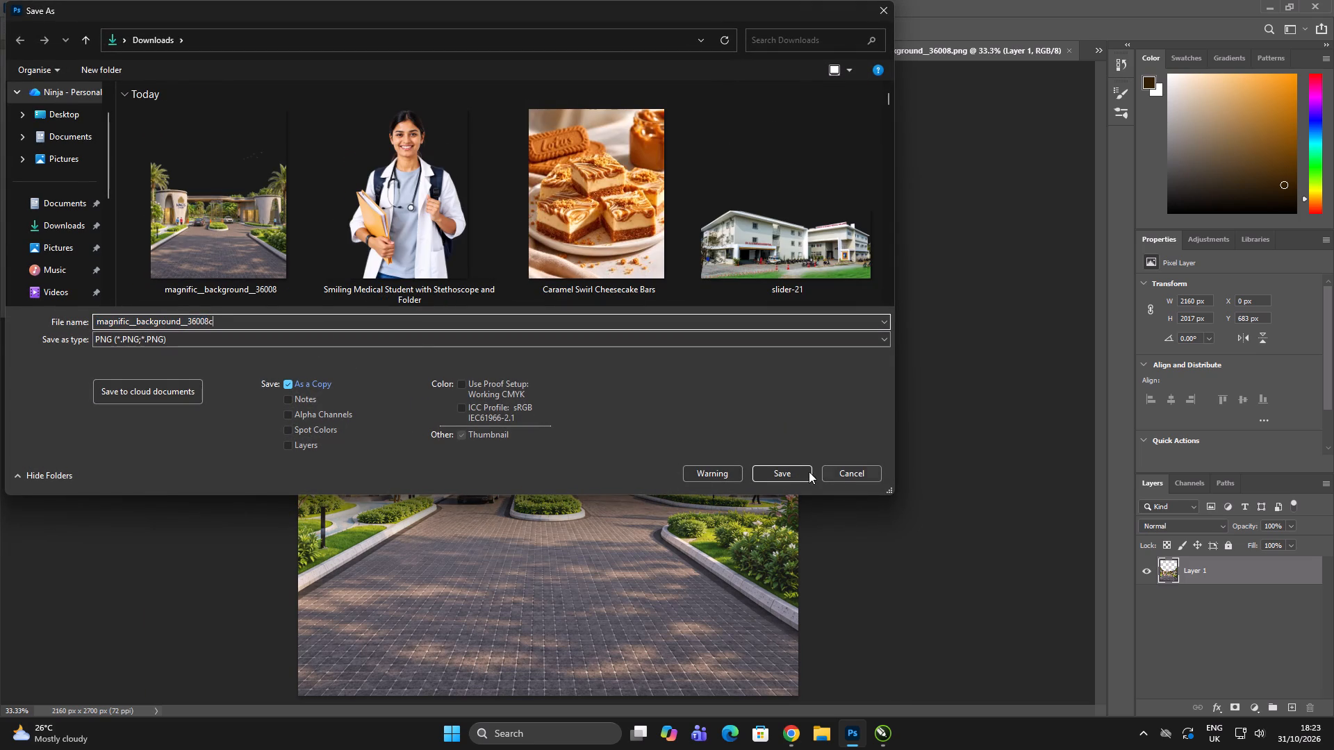
pyautogui.click(782, 471)
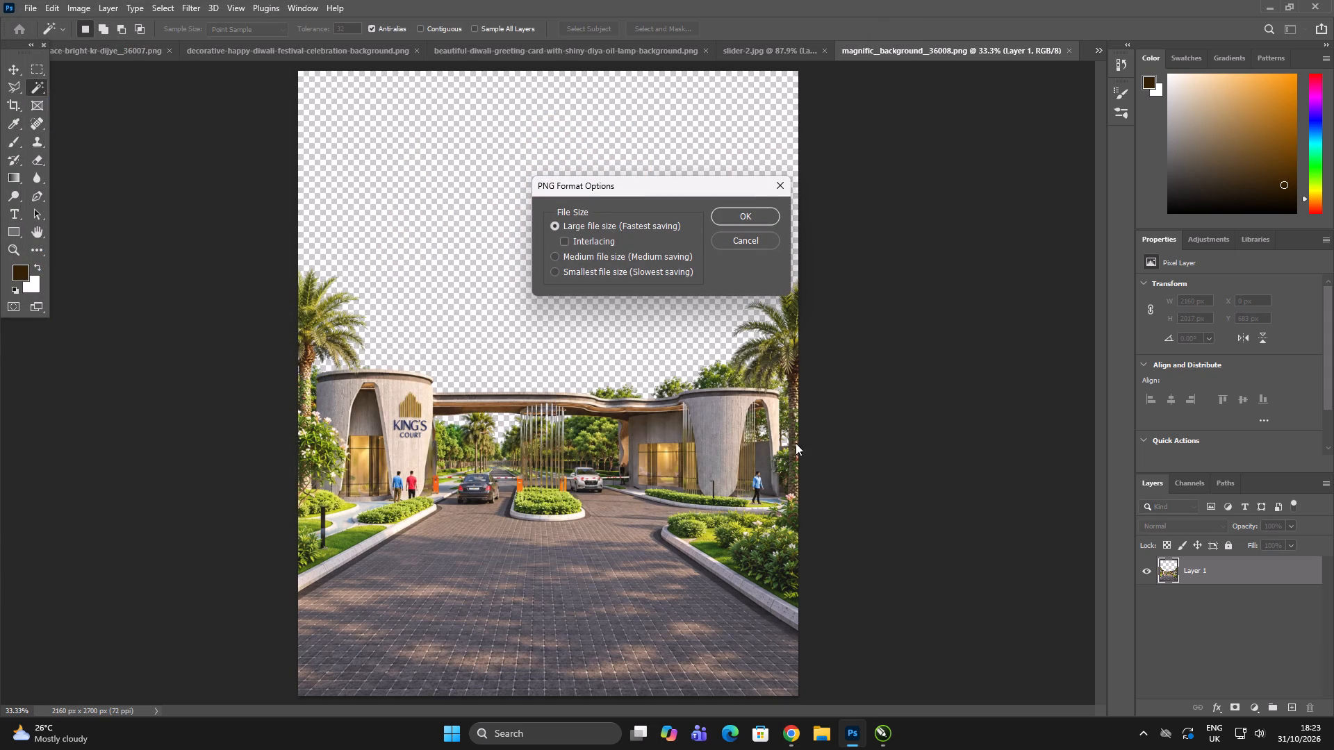
pyautogui.click(741, 215)
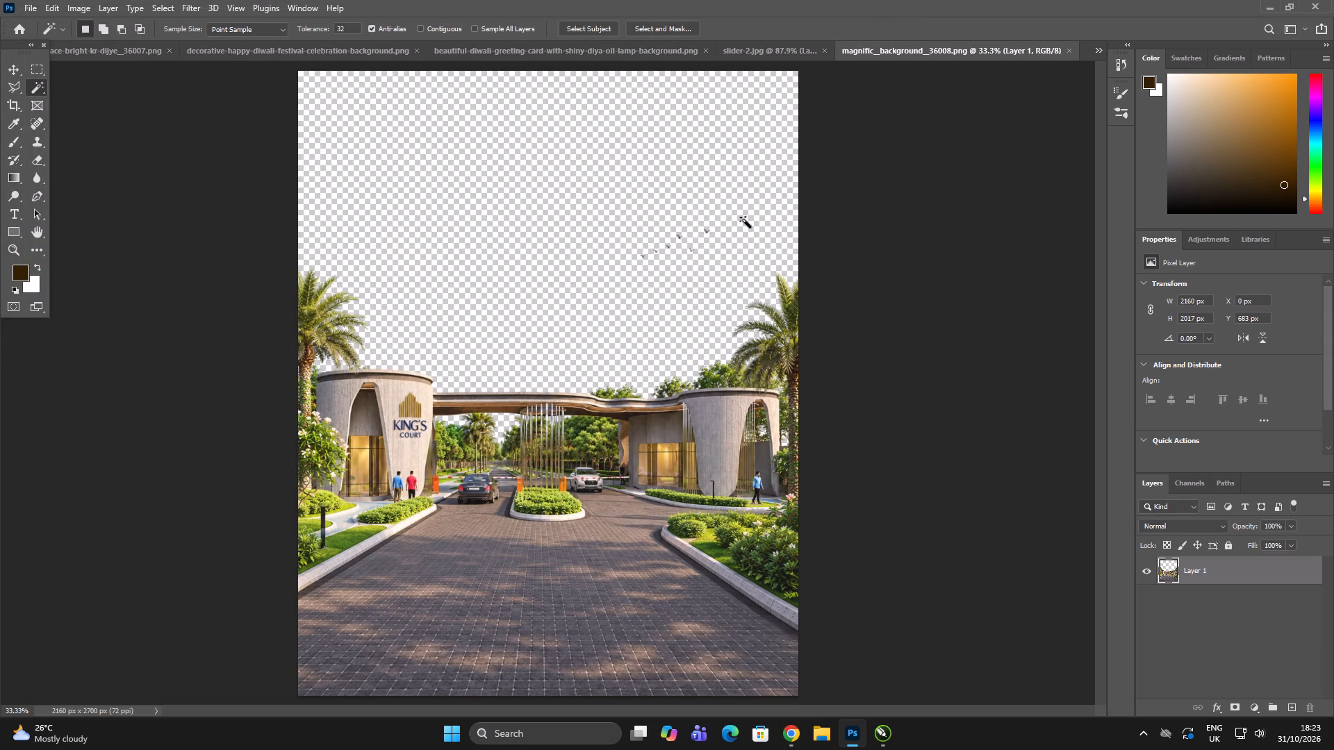
# Switch to CorelDRAW and import magnific__background__36008c from Downloads onto Page 2 of krishna_1.cdr.
pyautogui.hotkey('alt', 'Tab')
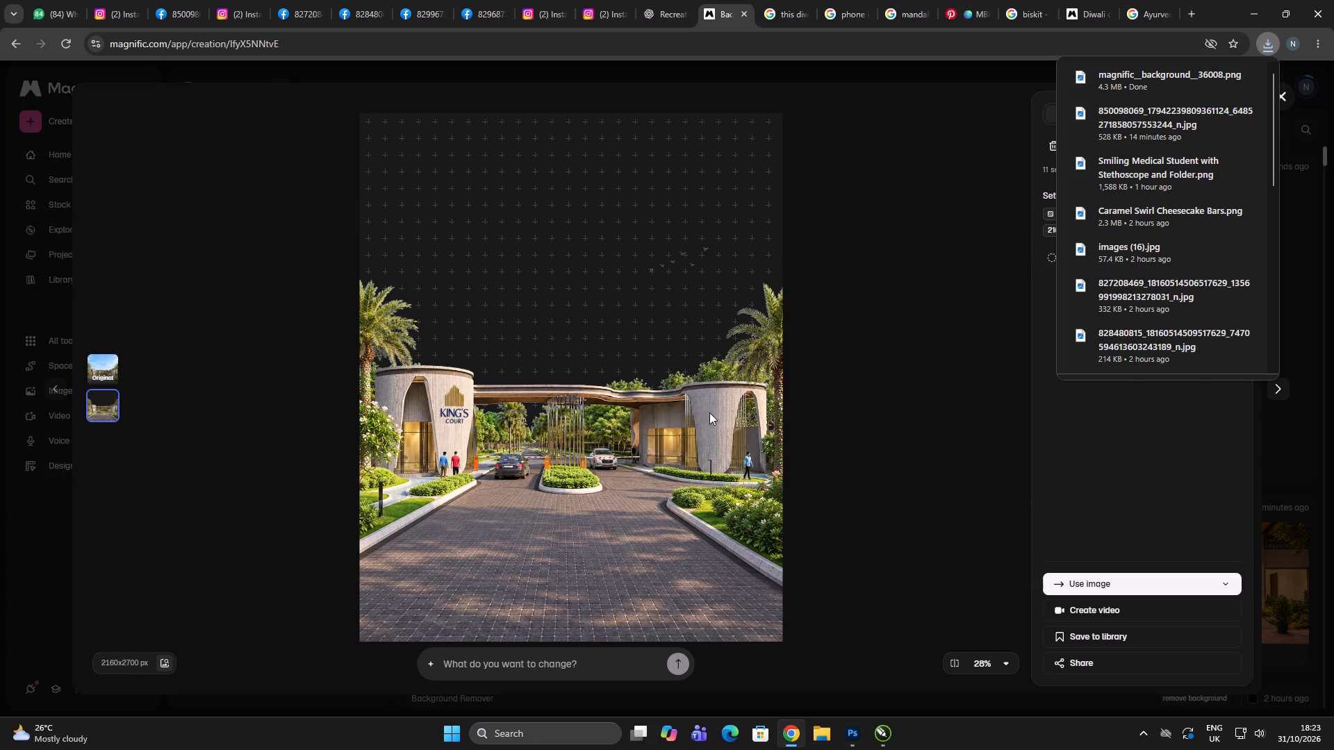
pyautogui.hotkey('alt', 'Tab')
pyautogui.hotkey('alt', 'Tab')
pyautogui.click(821, 395)
pyautogui.click(789, 360)
pyautogui.click(779, 354)
pyautogui.moveTo(779, 359); pyautogui.dragTo(761, 370)
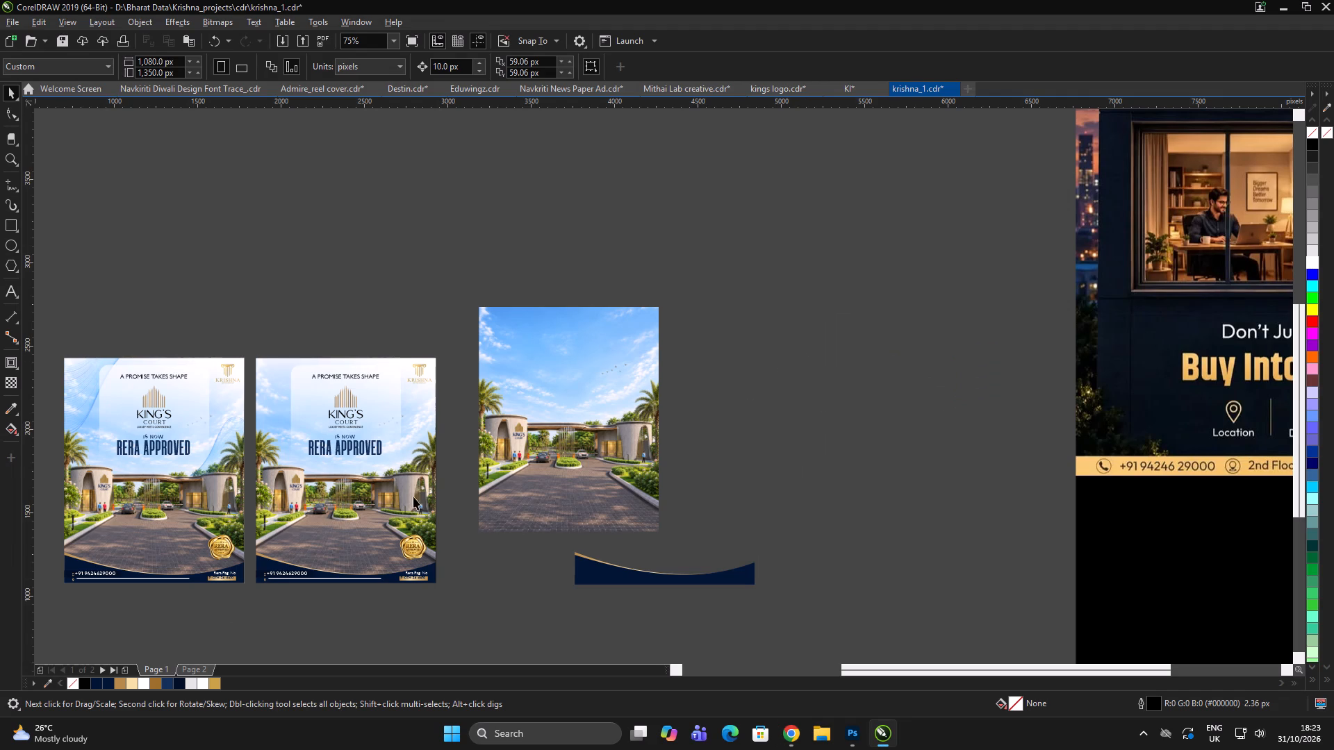
pyautogui.click(187, 672)
pyautogui.click(879, 373)
pyautogui.click(562, 408)
pyautogui.doubleClick(652, 383)
pyautogui.hotkey('ctrl', 'i')
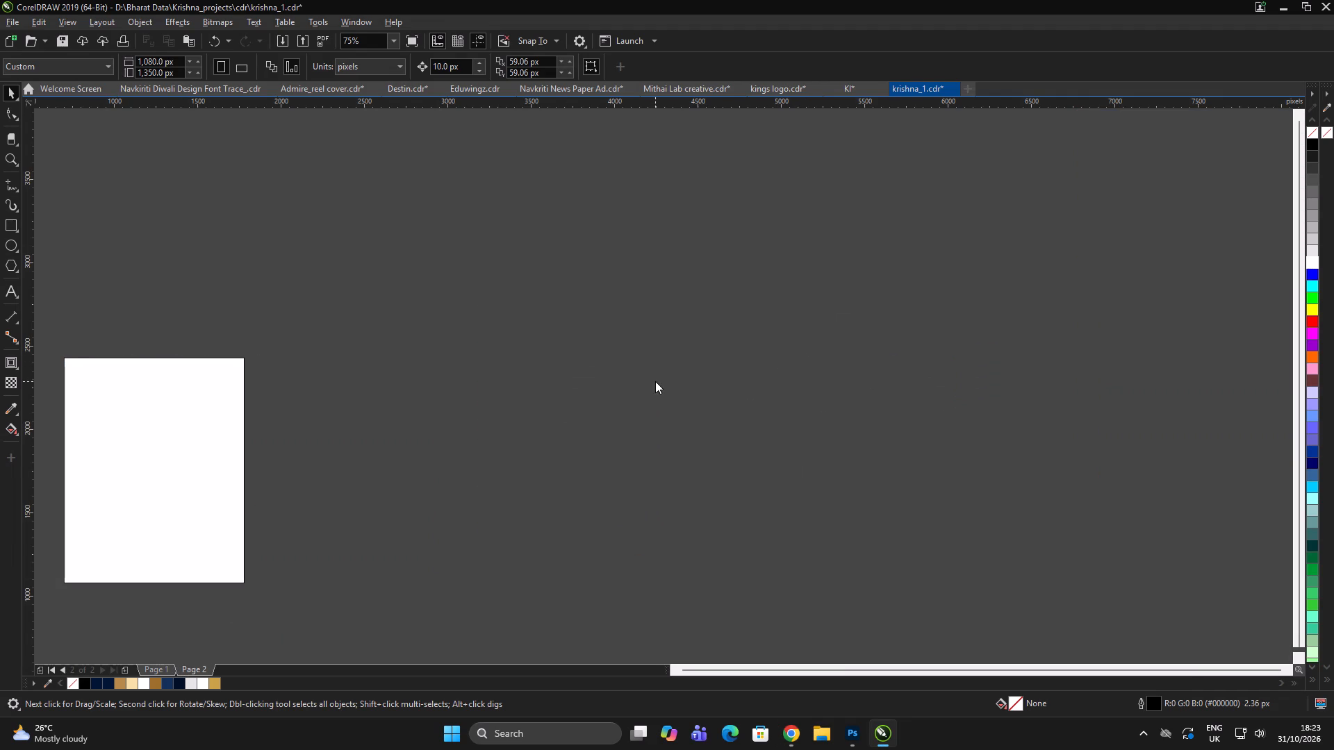
pyautogui.click(345, 287)
pyautogui.click(1092, 662)
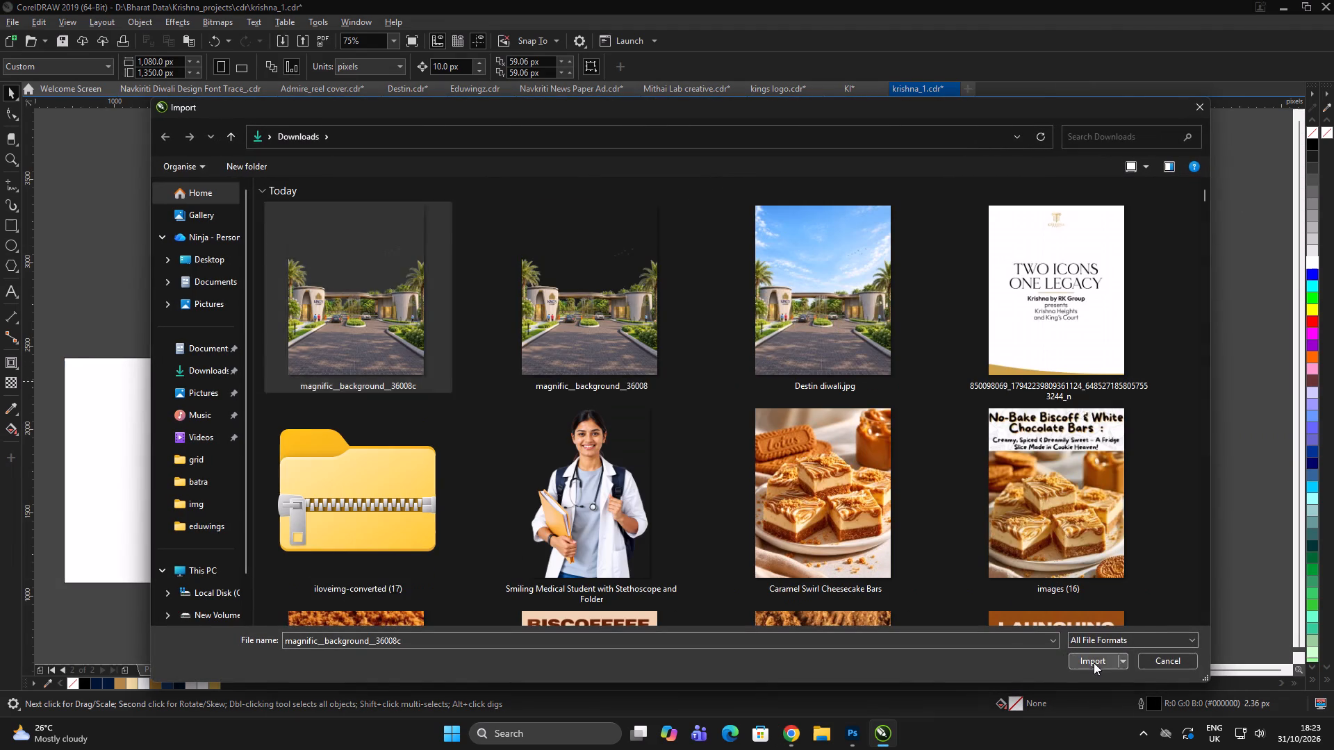
pyautogui.moveTo(153, 388); pyautogui.dragTo(415, 508)
pyautogui.scroll(-2, 616, 439)
pyautogui.doubleClick(653, 424)
pyautogui.scroll(2, 495, 458)
pyautogui.click(570, 433)
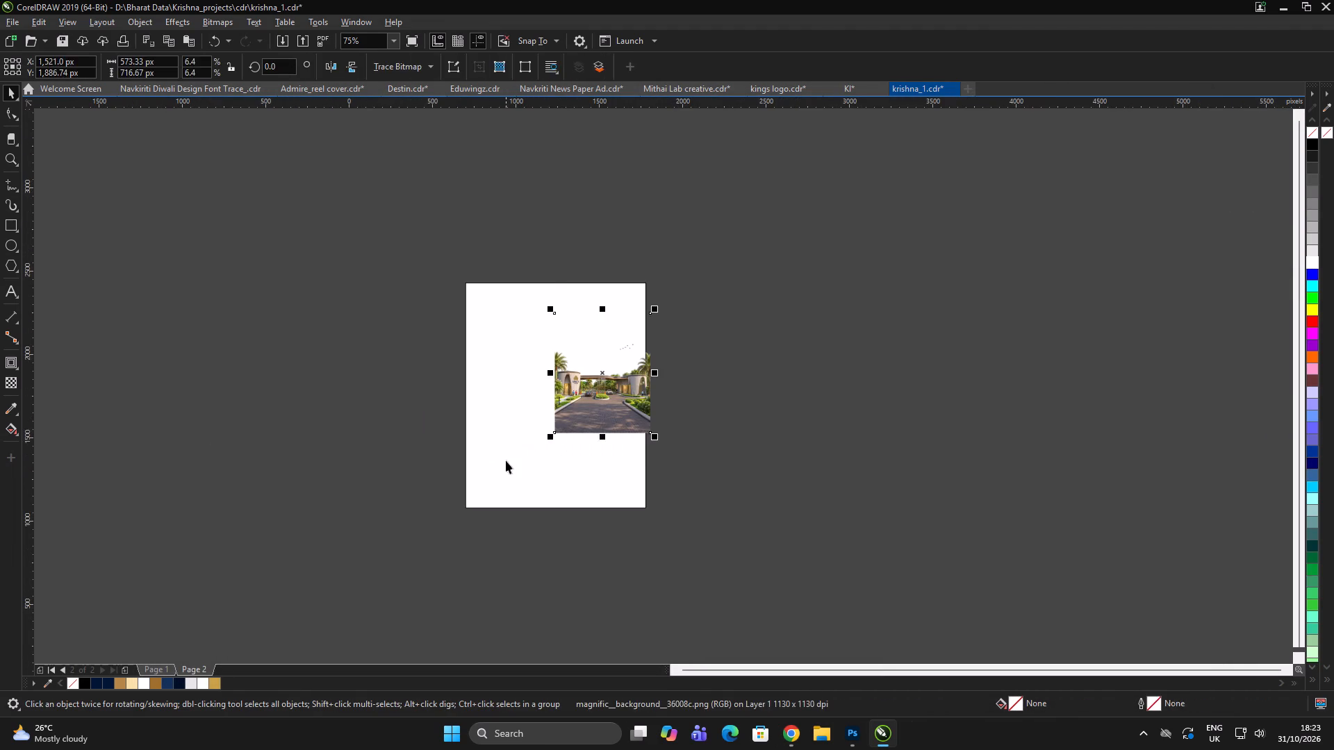
# Center the entrance cut-out on the page rectangle and enlarge it from its center to fill the page.
pyautogui.keyDown('shift'); pyautogui.click(506, 460); pyautogui.keyUp('shift')
pyautogui.press('e')
pyautogui.click(773, 402)
pyautogui.press('c')
pyautogui.click(775, 401)
pyautogui.click(584, 450)
pyautogui.scroll(1, 563, 452)
pyautogui.keyDown('shift'); pyautogui.click(525, 485); pyautogui.keyUp('shift')
pyautogui.press('c')
pyautogui.click(884, 381)
pyautogui.click(607, 411)
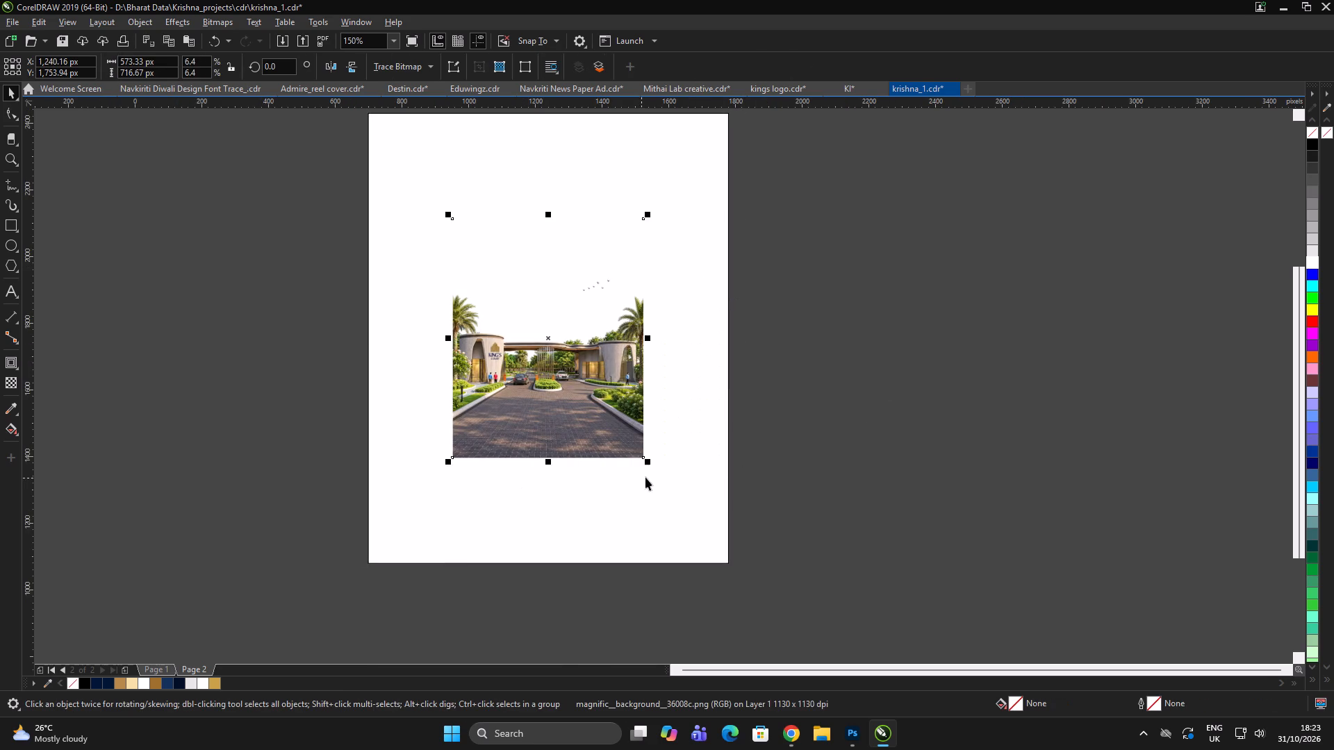
pyautogui.keyDown('shift'); pyautogui.moveTo(650, 465); pyautogui.dragTo(736, 572); pyautogui.keyUp('shift')
pyautogui.doubleClick(801, 536)
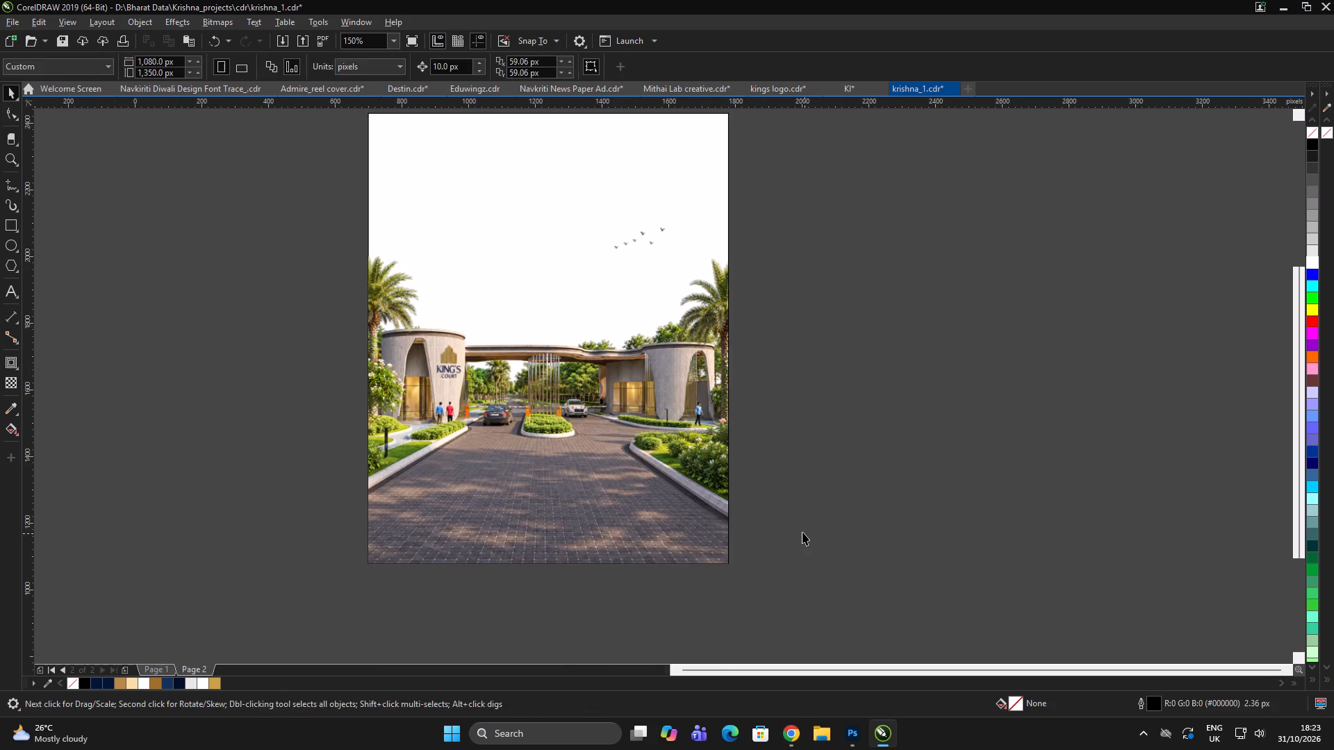
# Move the entrance cut-out off the page into the empty space on its left side.
pyautogui.click(644, 487)
pyautogui.scroll(-1, 642, 368)
pyautogui.moveTo(636, 387); pyautogui.dragTo(511, 383)
pyautogui.scroll(1, 768, 425)
pyautogui.doubleClick(784, 419)
pyautogui.scroll(-1, 754, 374)
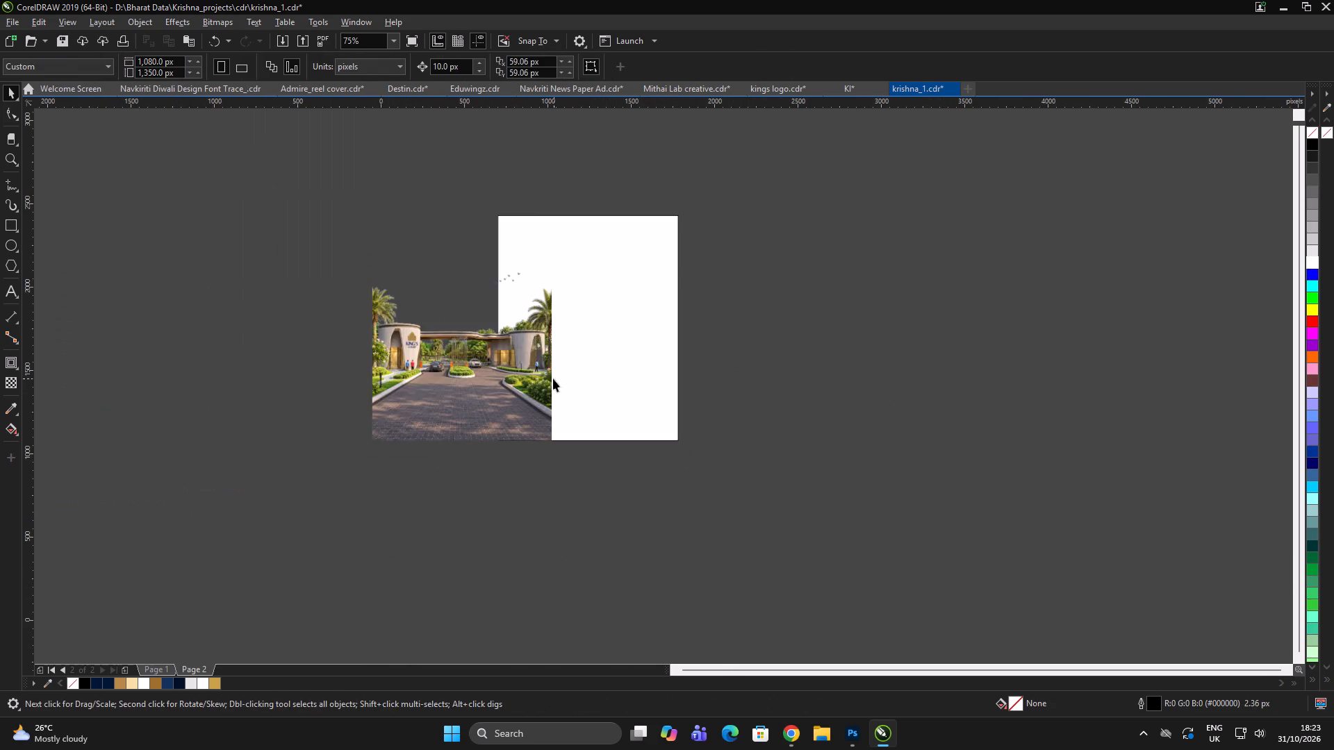
pyautogui.moveTo(543, 377); pyautogui.dragTo(384, 370)
pyautogui.click(850, 369)
pyautogui.click(851, 363)
pyautogui.click(848, 353)
# Draw a straight vertical freehand line about 1,654 px long near the page's left edge, extending beyond its top and bottom.
pyautogui.press('F5')
pyautogui.click(513, 199)
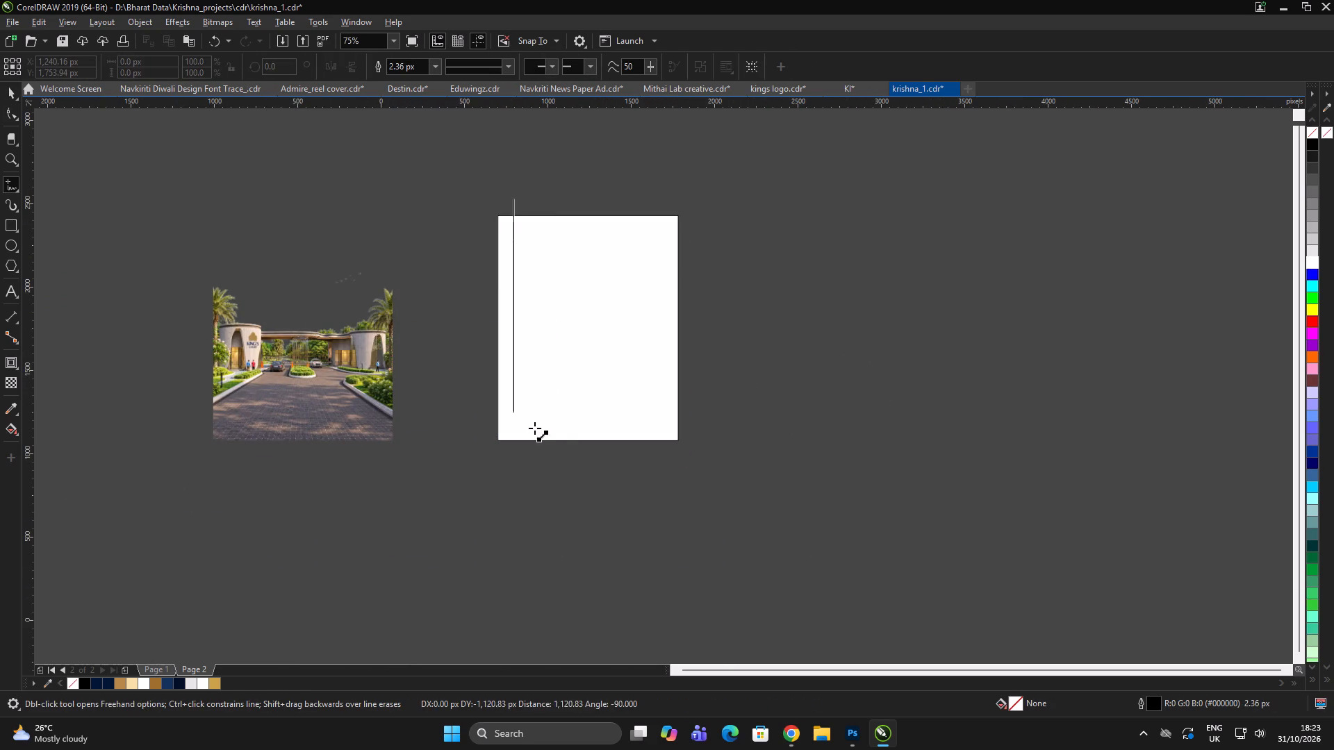
pyautogui.keyDown('shift'); pyautogui.click(539, 474); pyautogui.keyUp('shift')
pyautogui.press('space')
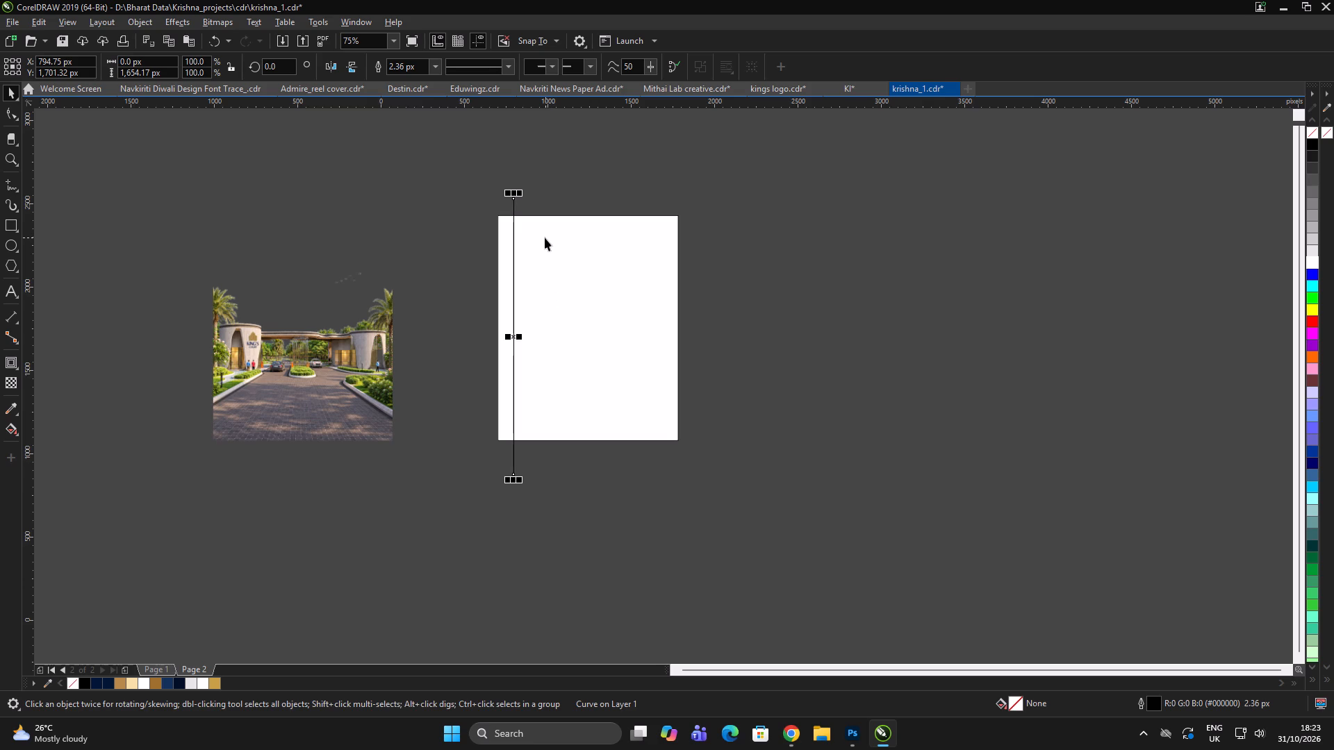
# Duplicate the vertical line across the page at equal spacing of about 87.5 px, making 12 lines in total.
pyautogui.scroll(1, 515, 211)
pyautogui.press('space')
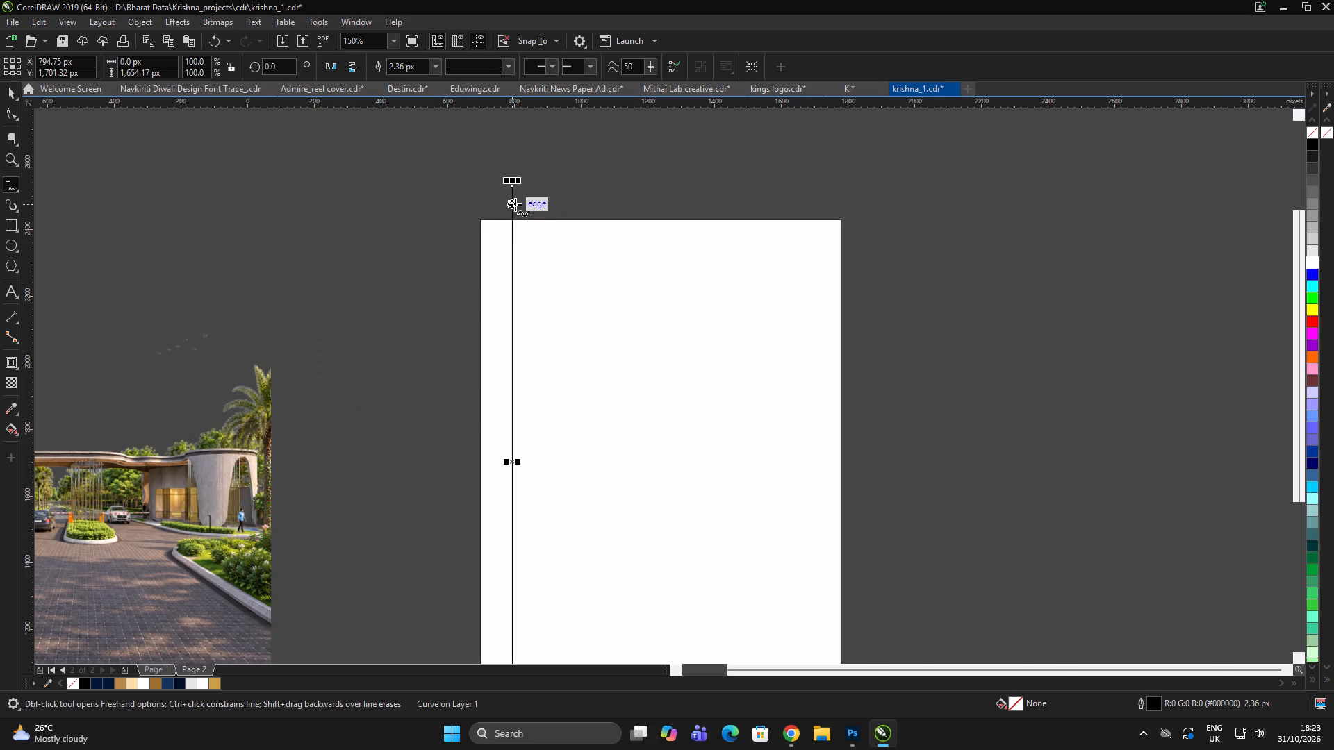
pyautogui.press('space')
pyautogui.moveTo(513, 203); pyautogui.dragTo(536, 212)
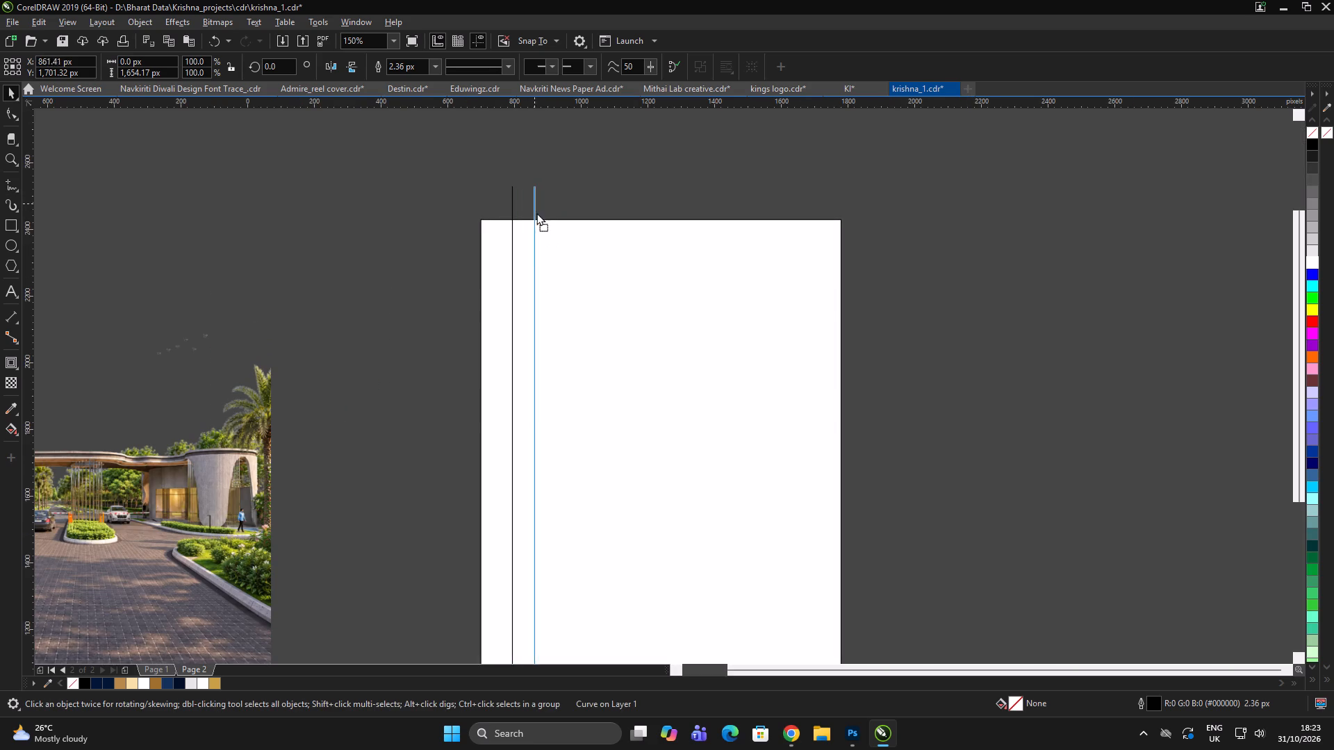
pyautogui.moveTo(536, 212); pyautogui.dragTo(541, 212)
pyautogui.keyDown('shift'); pyautogui.rightClick(541, 212); pyautogui.keyUp('shift')
pyautogui.scroll(1, 518, 190)
pyautogui.scroll(-1, 490, 196)
pyautogui.hotkey('ctrl', 'r')
pyautogui.hotkey('ctrl', 'r')
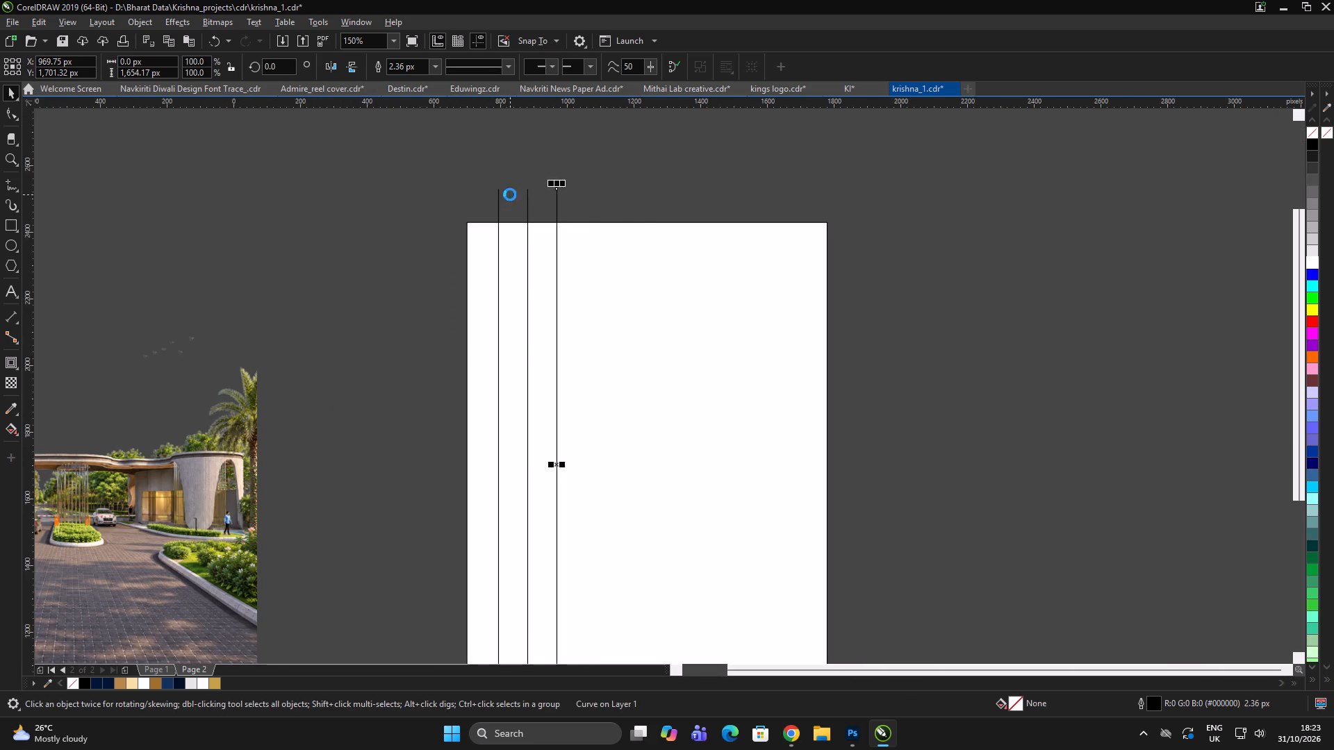
pyautogui.hotkey('ctrl', 'r')
pyautogui.hotkey('ctrl', 'r')
pyautogui.hotkey('ctrl', 'r')
pyautogui.hotkey('ctrl', 'r')
pyautogui.hotkey('ctrl', 'r')
pyautogui.hotkey('ctrl', 'r')
pyautogui.hotkey('ctrl', 'r')
pyautogui.hotkey('ctrl', 'r')
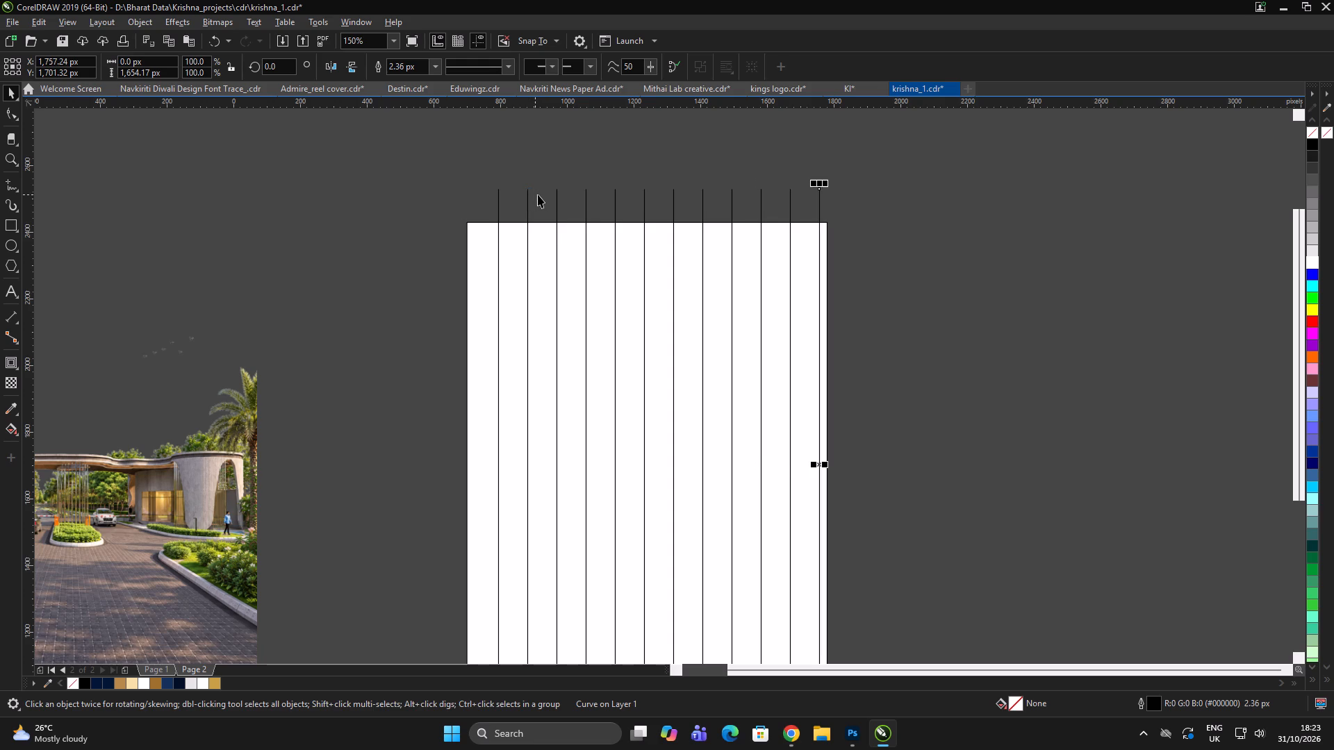
# Group the 12 vertical lines and center the group horizontally on the page rectangle.
pyautogui.scroll(-1, 584, 176)
pyautogui.click(919, 167)
pyautogui.moveTo(914, 167); pyautogui.dragTo(907, 169)
pyautogui.moveTo(827, 142); pyautogui.dragTo(536, 497)
pyautogui.hotkey('ctrl', 'g')
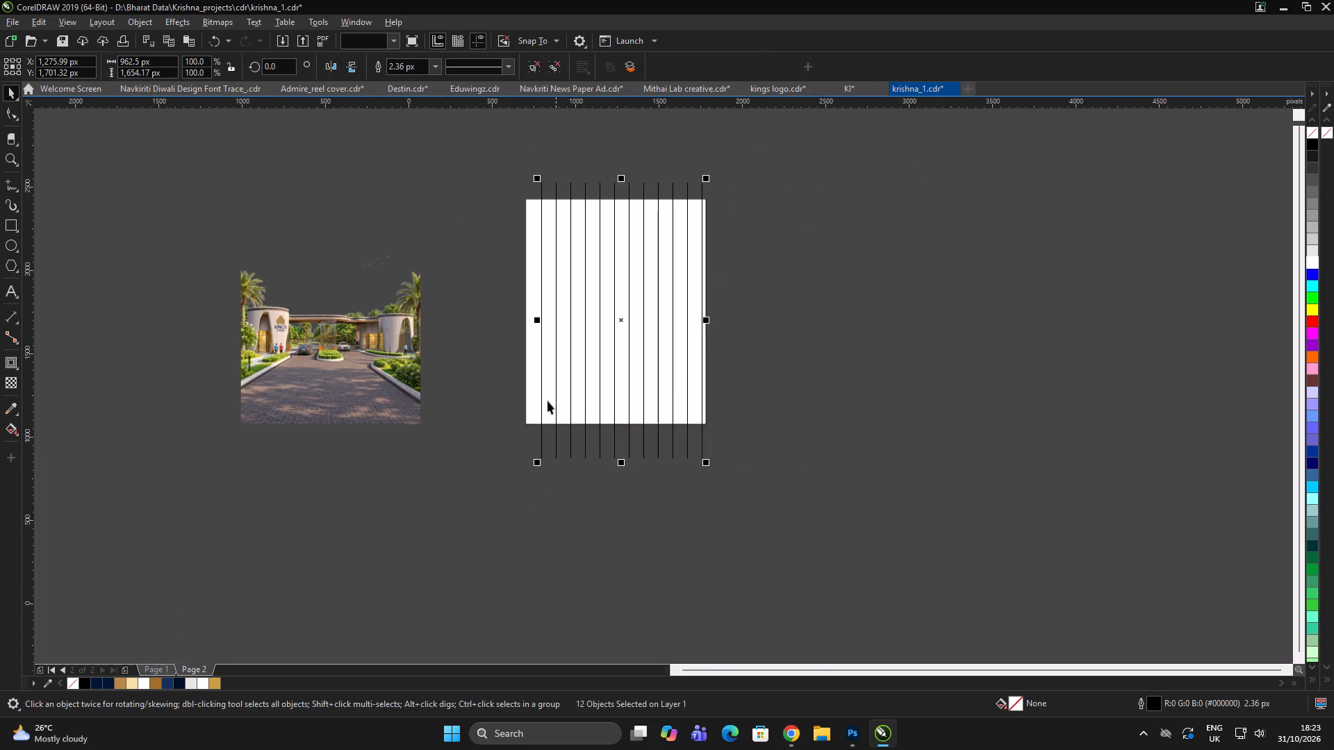
pyautogui.keyDown('shift'); pyautogui.click(527, 408); pyautogui.keyUp('shift')
pyautogui.press('c')
pyautogui.doubleClick(871, 479)
# Duplicate the vertical line group in place and rotate the copy 90 degrees to form horizontal grid lines.
pyautogui.scroll(1, 708, 460)
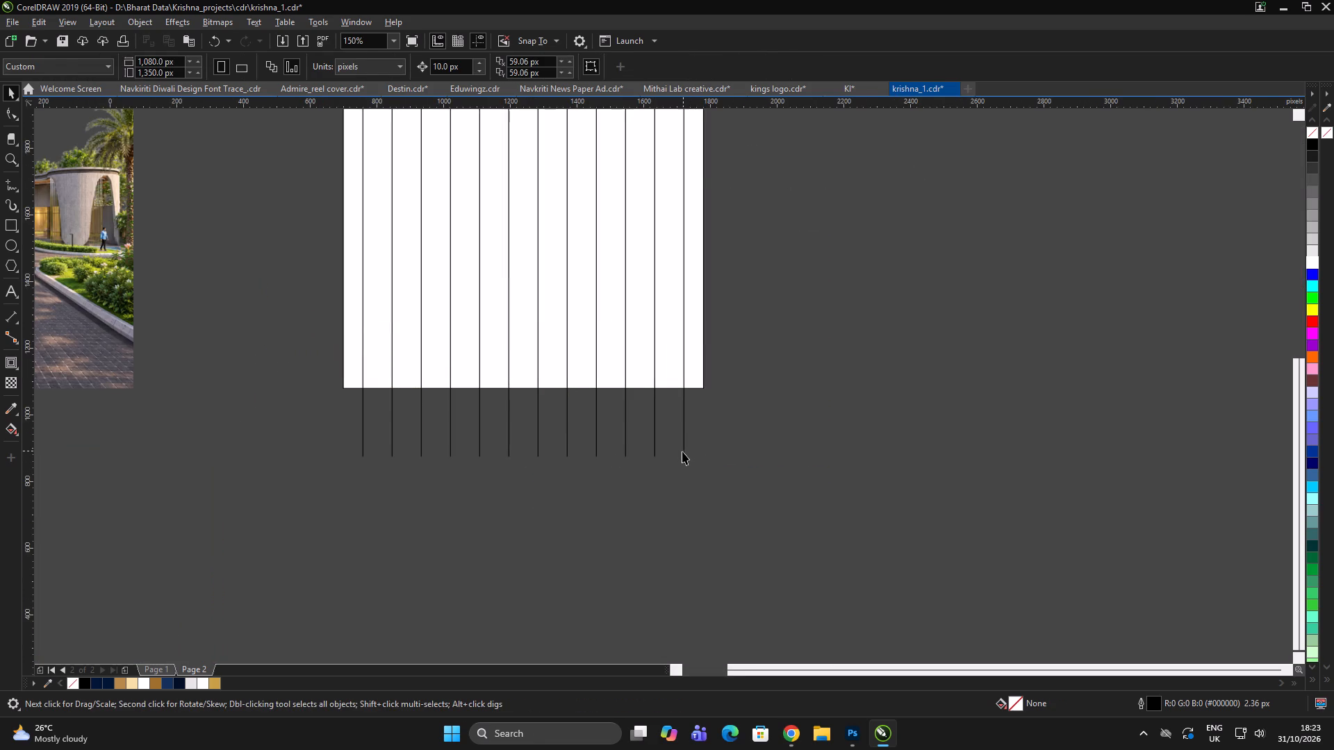
pyautogui.click(684, 451)
pyautogui.scroll(-2, 686, 451)
pyautogui.hotkey('ctrl', 'c')
pyautogui.hotkey('ctrl', 'v')
pyautogui.hotkey('ctrl', 'g')
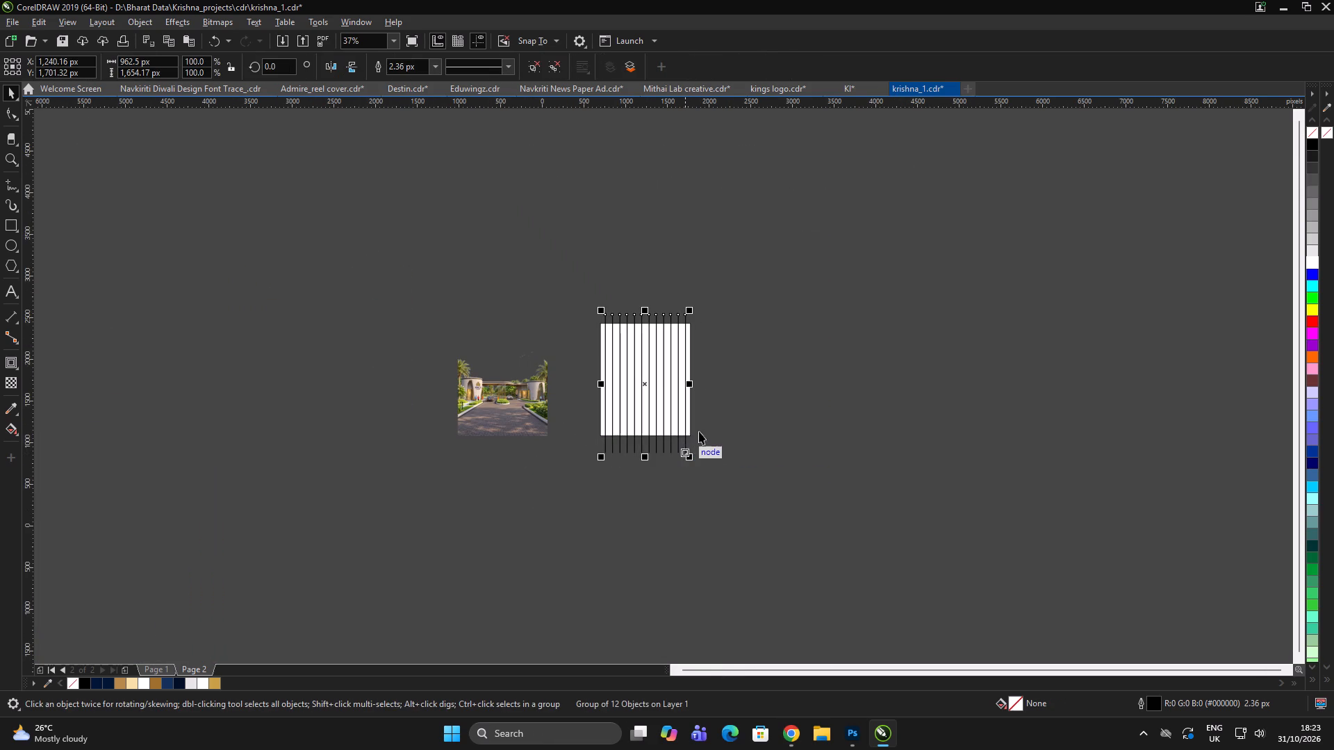
pyautogui.scroll(1, 726, 312)
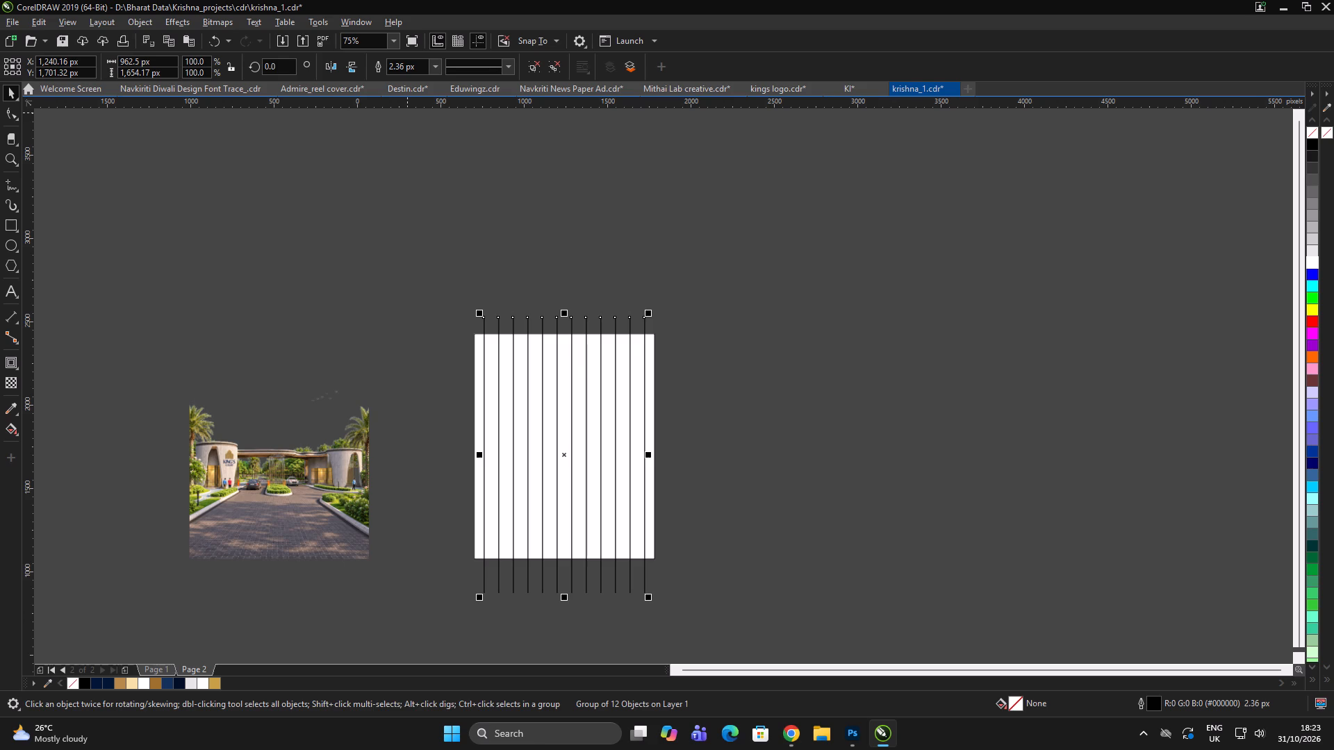
pyautogui.moveTo(285, 68); pyautogui.dragTo(233, 68)
pyautogui.write('90')
pyautogui.press('Return')
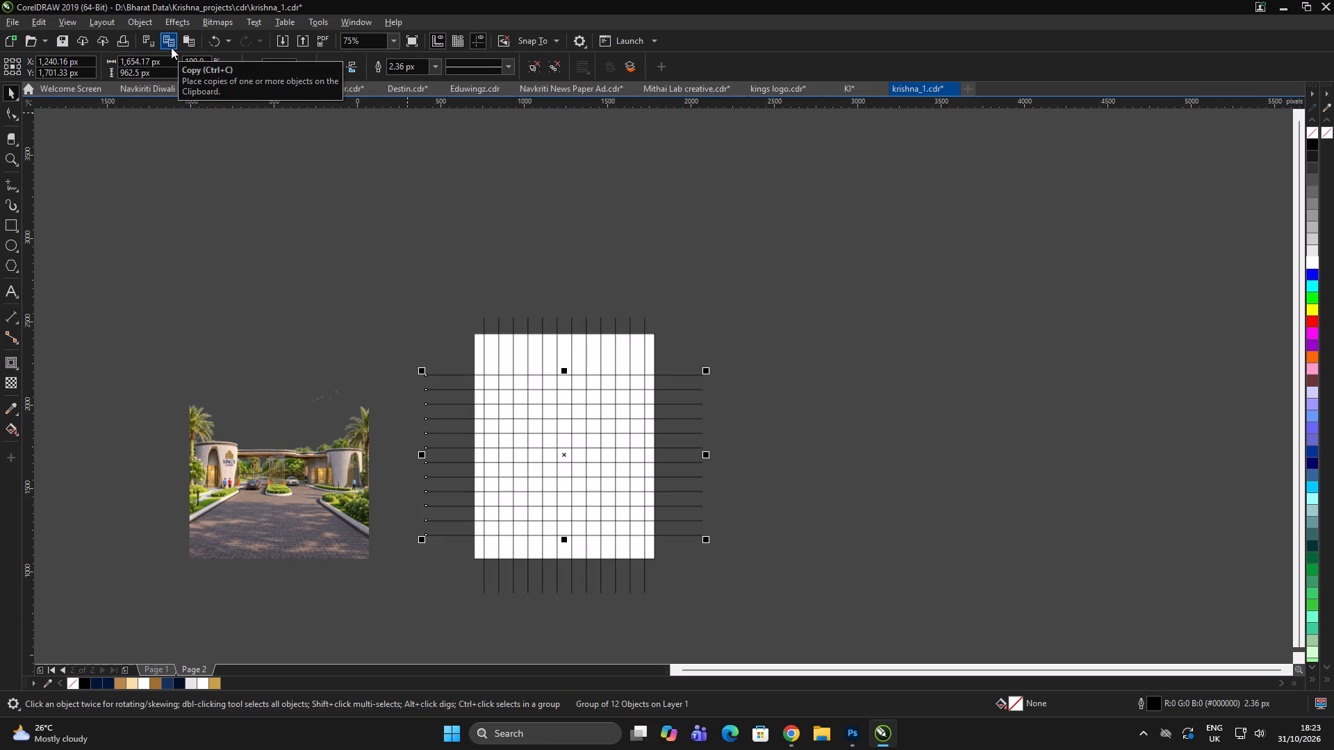
pyautogui.hotkey('ctrl', 'g')
# Align the top of the horizontal line group with the top edge of the page rectangle.
pyautogui.scroll(1, 704, 385)
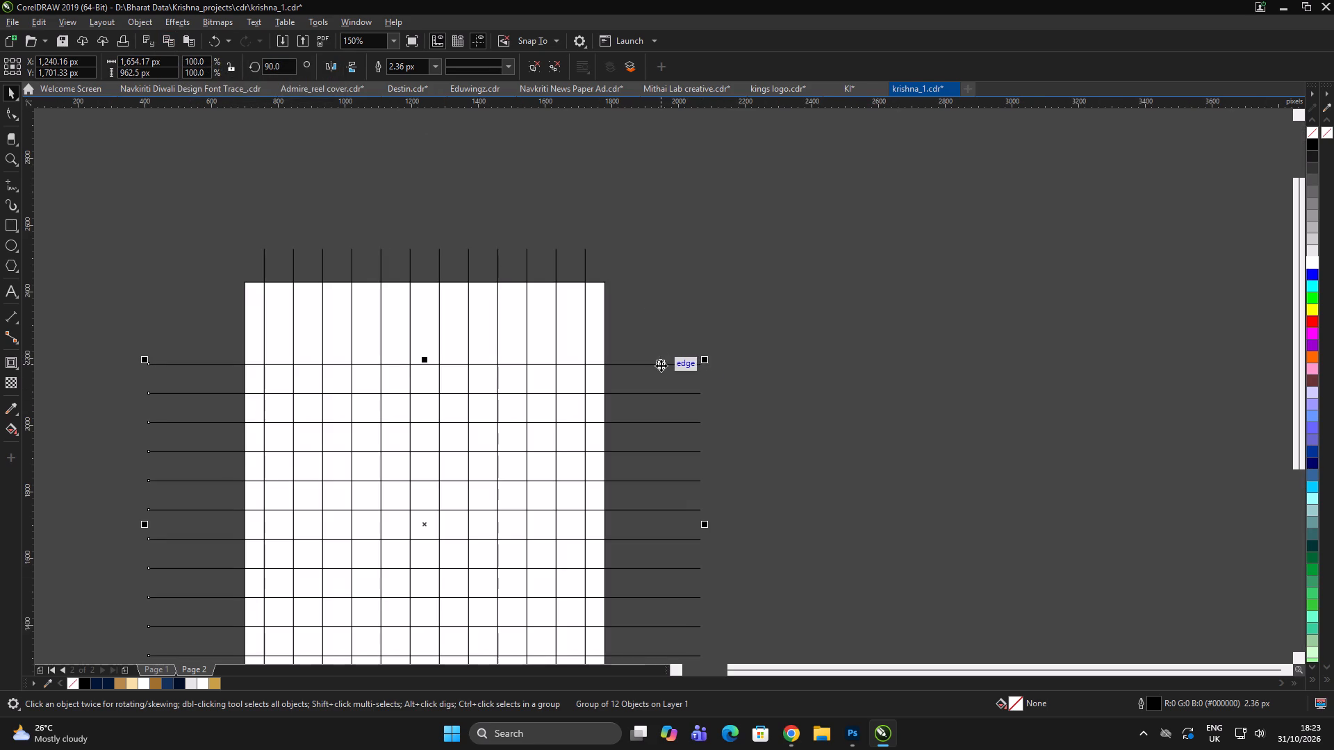
pyautogui.click(661, 365)
pyautogui.keyDown('shift'); pyautogui.click(598, 311); pyautogui.keyUp('shift')
pyautogui.press('t')
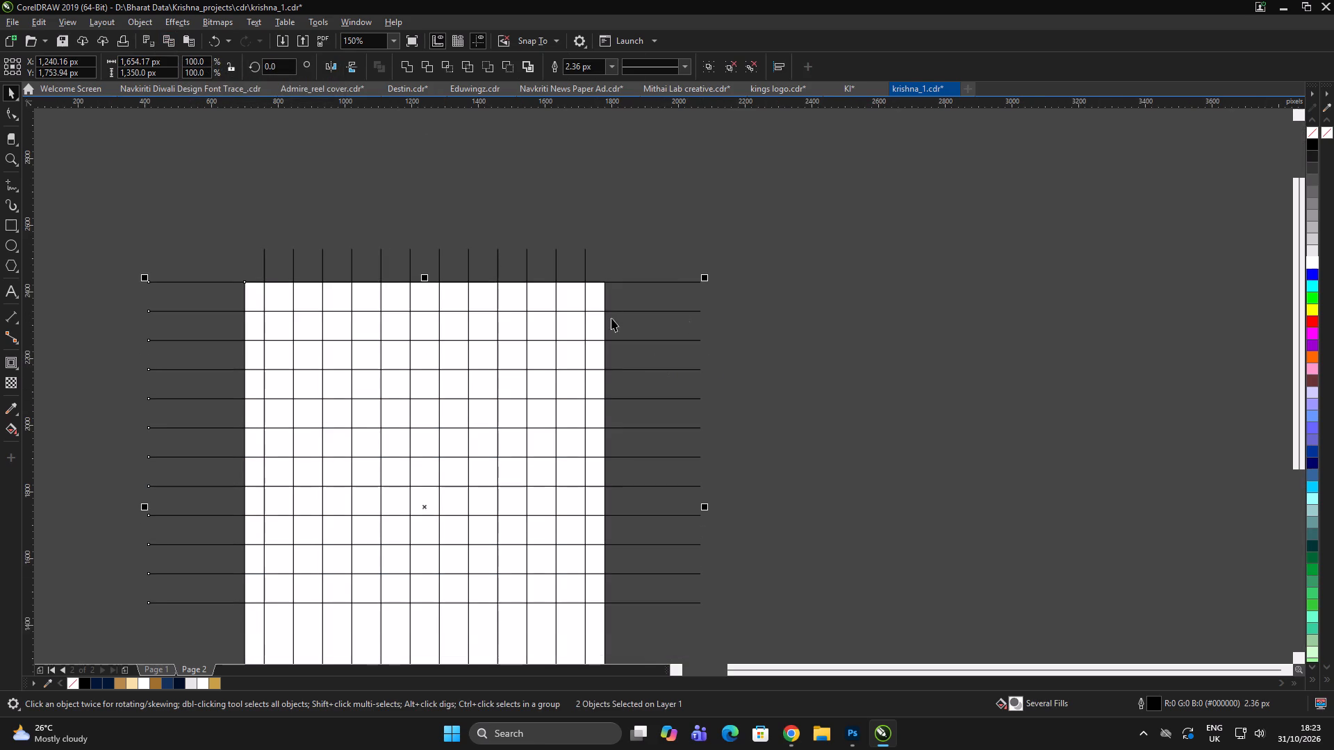
# Ungroup the horizontal line group on the page.
pyautogui.click(725, 316)
pyautogui.click(732, 314)
pyautogui.click(747, 311)
pyautogui.scroll(-2, 664, 277)
pyautogui.click(708, 272)
pyautogui.scroll(1, 652, 369)
pyautogui.click(654, 349)
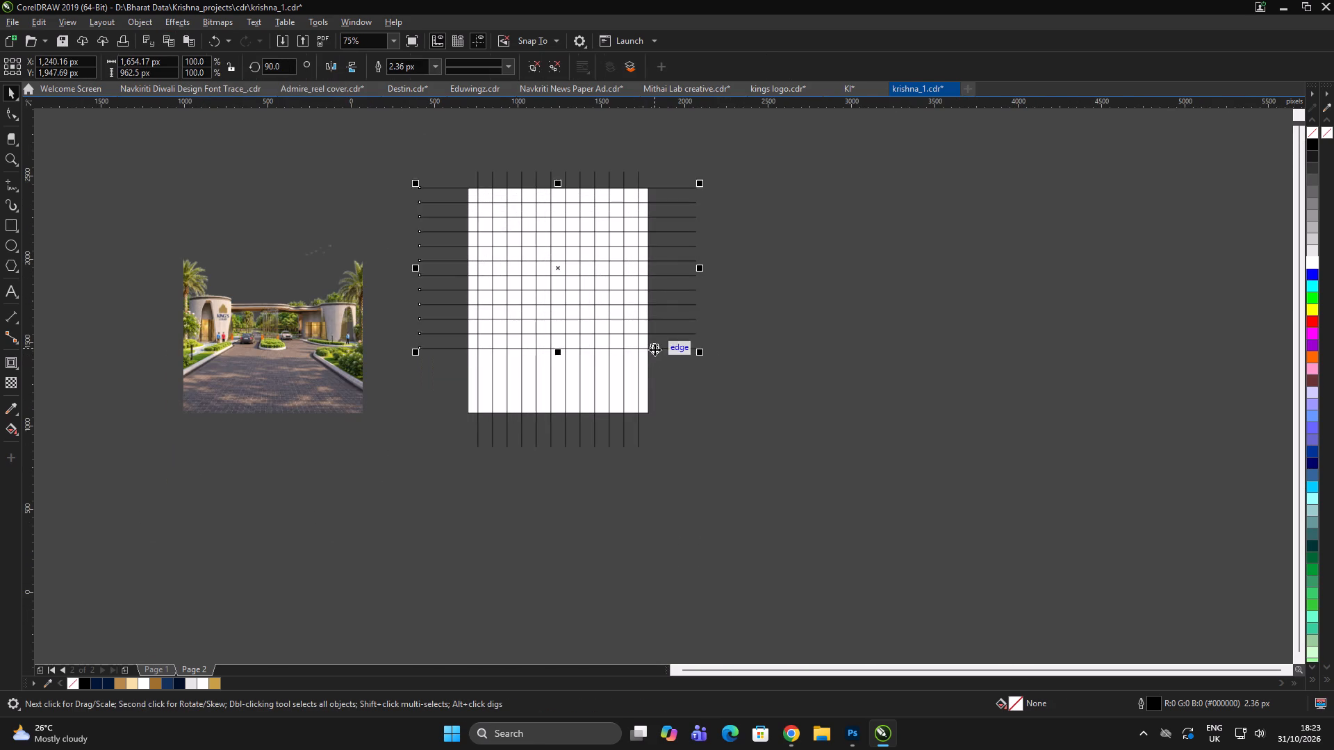
pyautogui.scroll(1, 654, 349)
pyautogui.hotkey('ctrl', 'u')
pyautogui.keyDown('ctrl'); pyautogui.click(857, 367); pyautogui.keyUp('ctrl')
# Draw a vertical helper line about 87.5 px long between the two lowest horizontal lines and move it directly below the lowest one.
pyautogui.moveTo(862, 336); pyautogui.dragTo(35, 386)
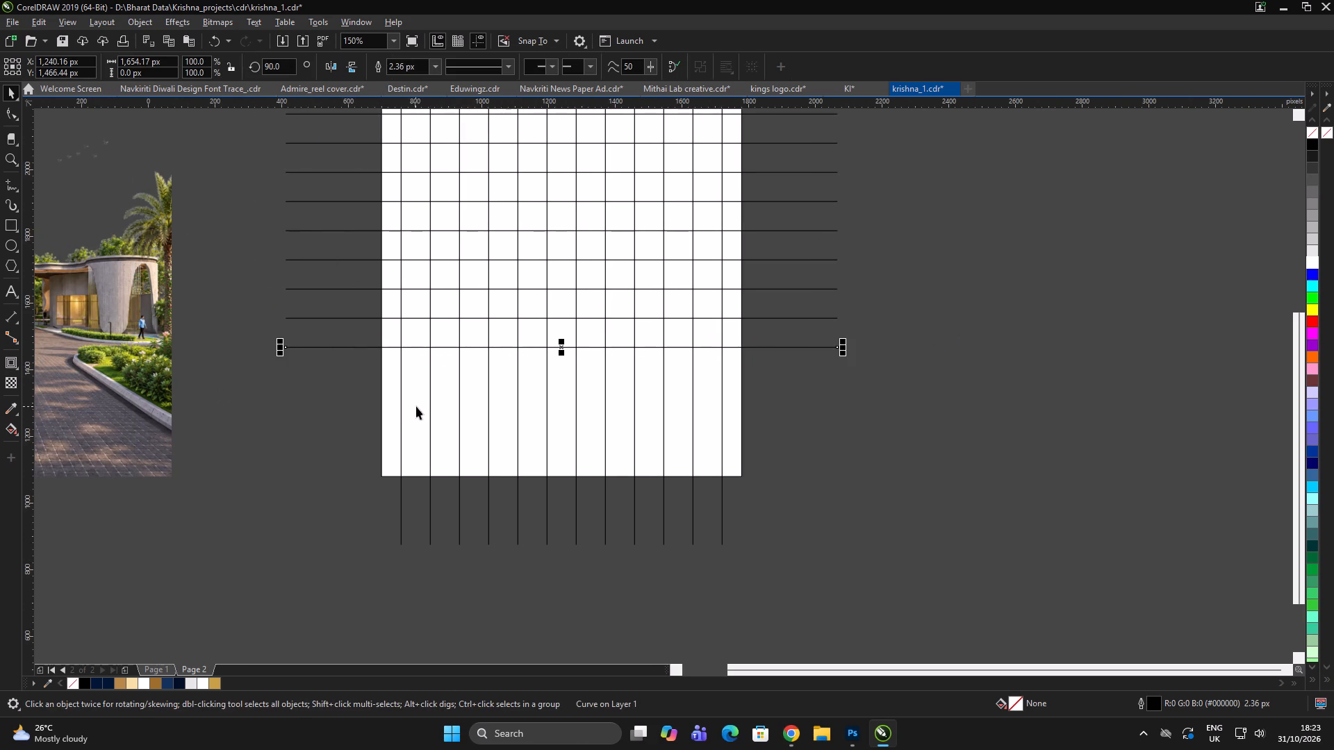
pyautogui.scroll(2, 402, 391)
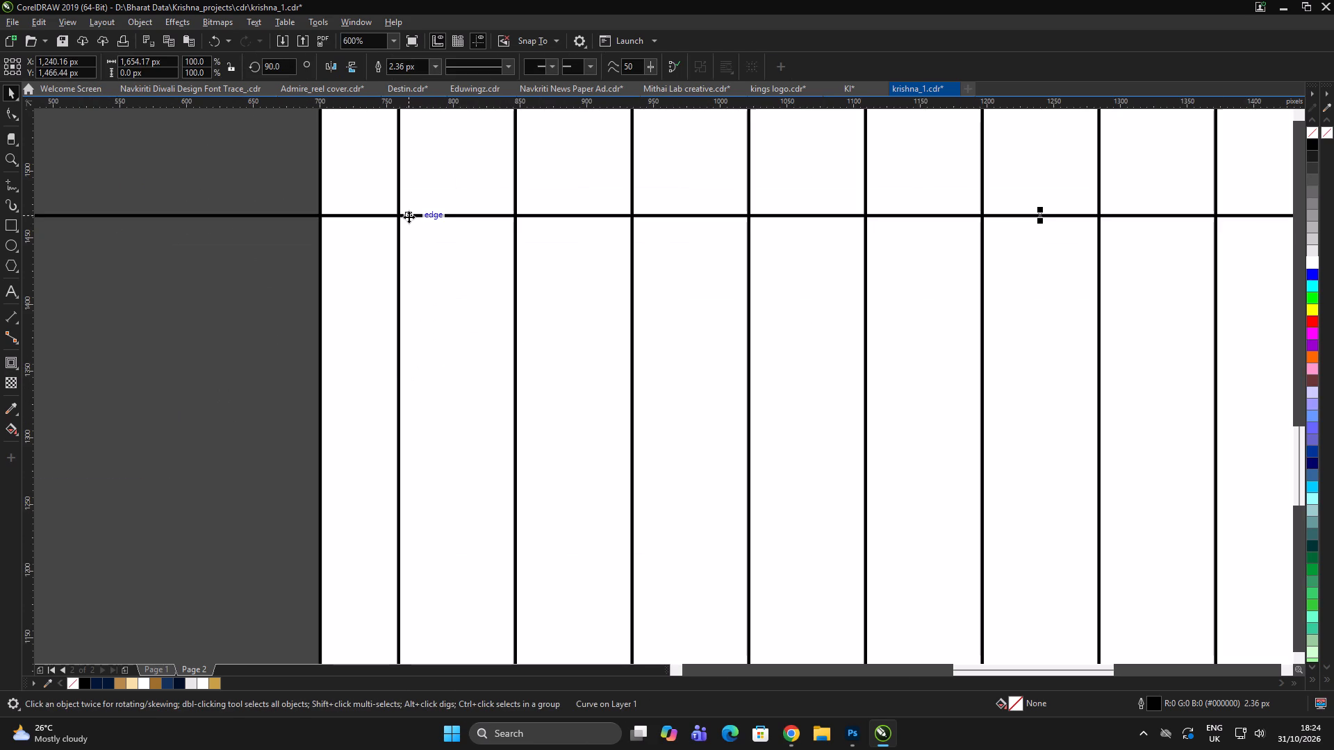
pyautogui.scroll(-1, 409, 220)
pyautogui.scroll(1, 438, 190)
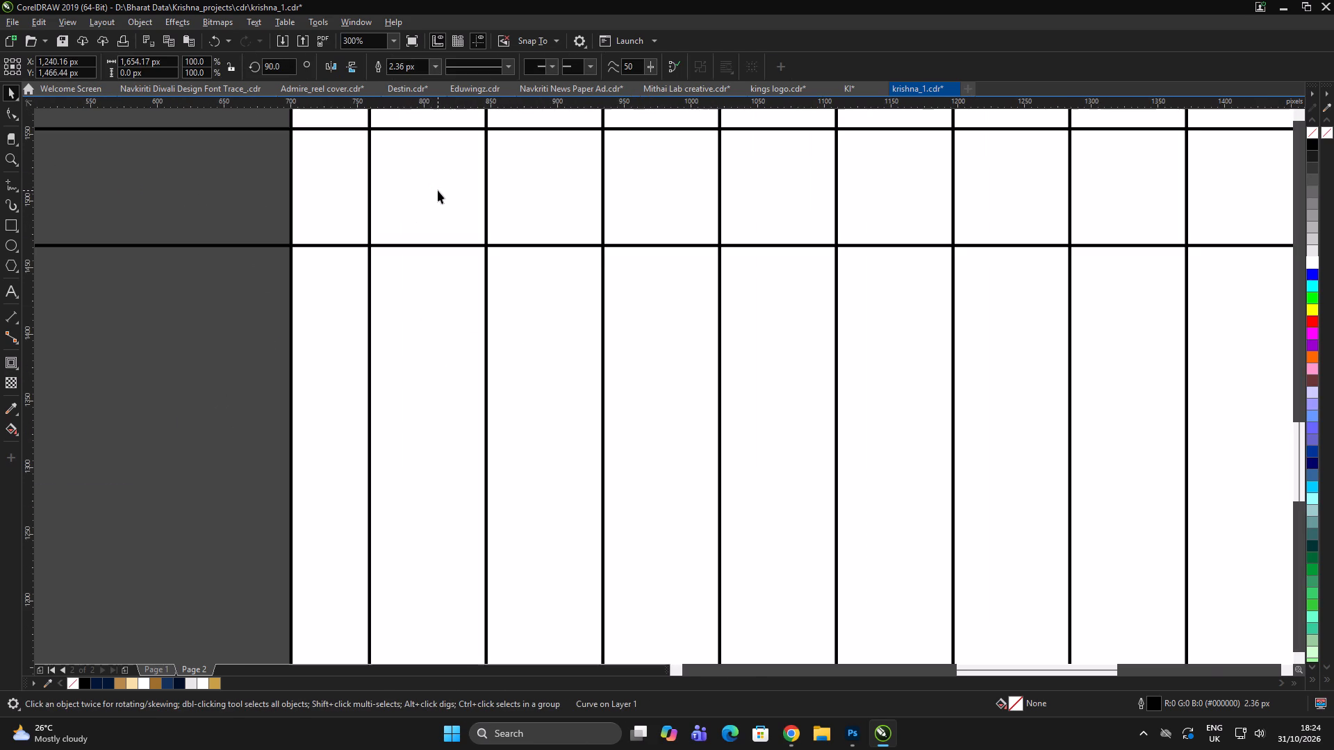
pyautogui.press('F5')
pyautogui.click(432, 129)
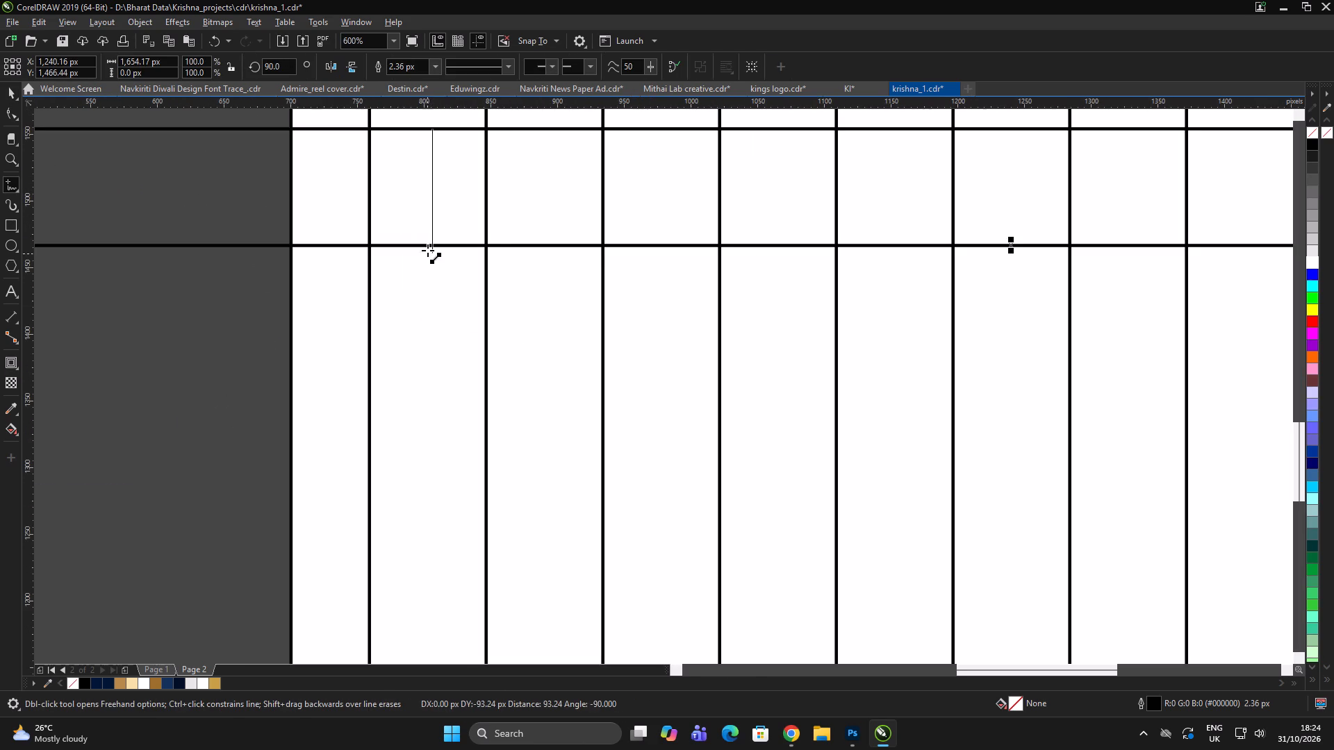
pyautogui.keyDown('shift'); pyautogui.click(429, 242); pyautogui.keyUp('shift')
pyautogui.press('space')
pyautogui.moveTo(433, 225); pyautogui.dragTo(436, 342)
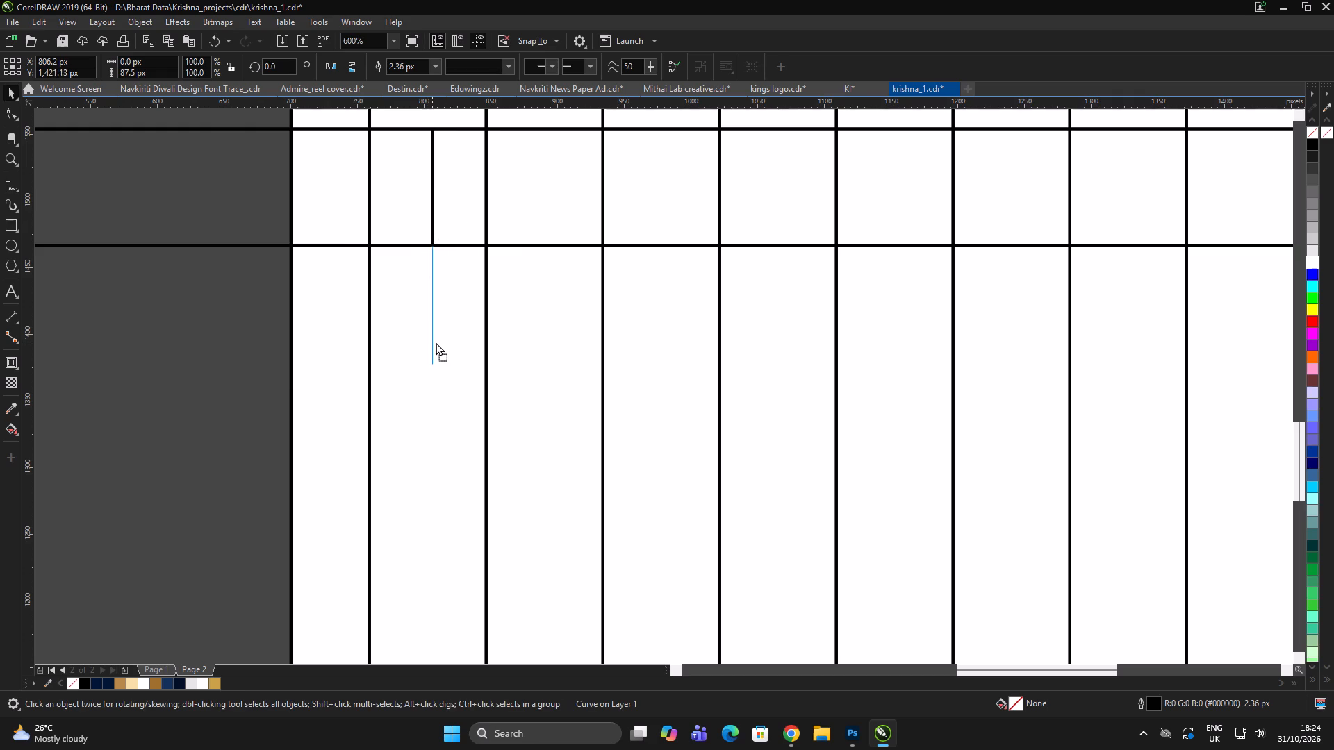
pyautogui.moveTo(436, 342); pyautogui.dragTo(436, 341)
# Duplicate the lowest horizontal line downward five times at an equal spacing of about 86 px, past the page's bottom edge.
pyautogui.click(388, 247)
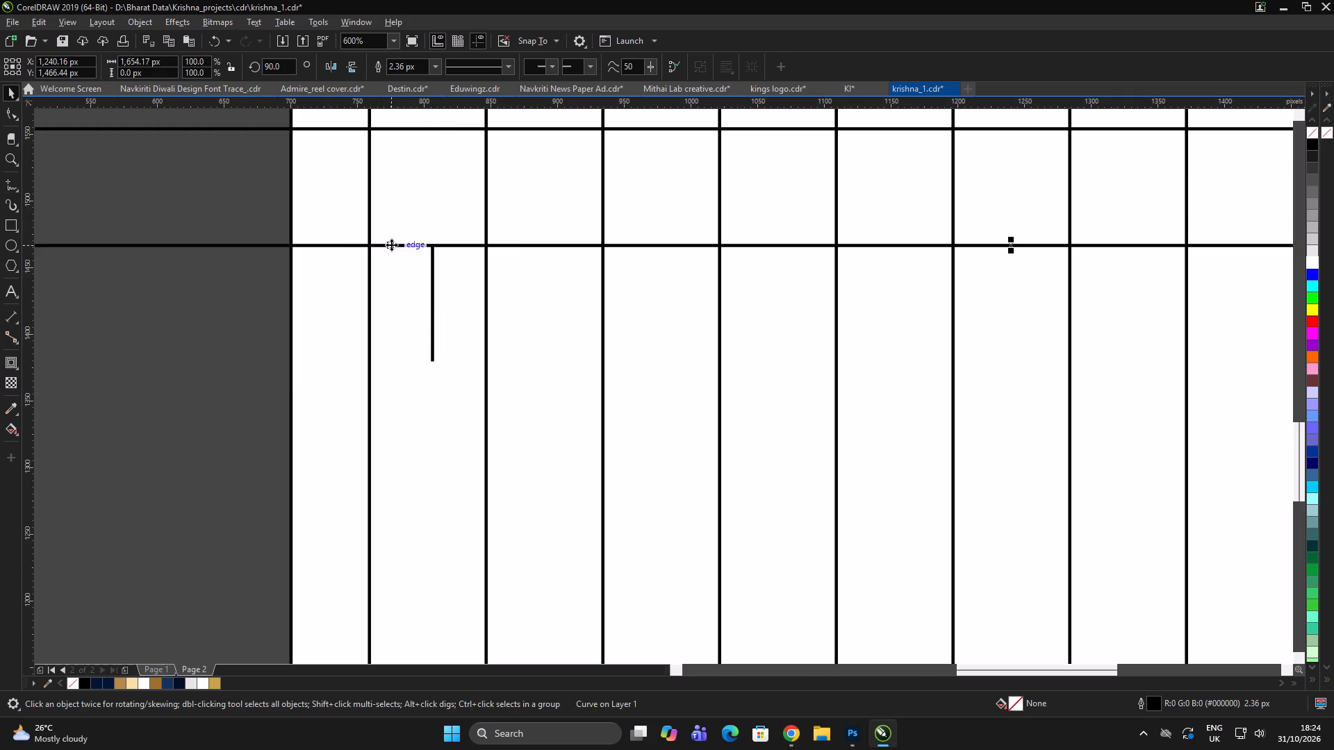
pyautogui.moveTo(392, 244); pyautogui.dragTo(369, 360)
pyautogui.keyDown('shift'); pyautogui.rightClick(369, 360); pyautogui.keyUp('shift')
pyautogui.scroll(-2, 414, 302)
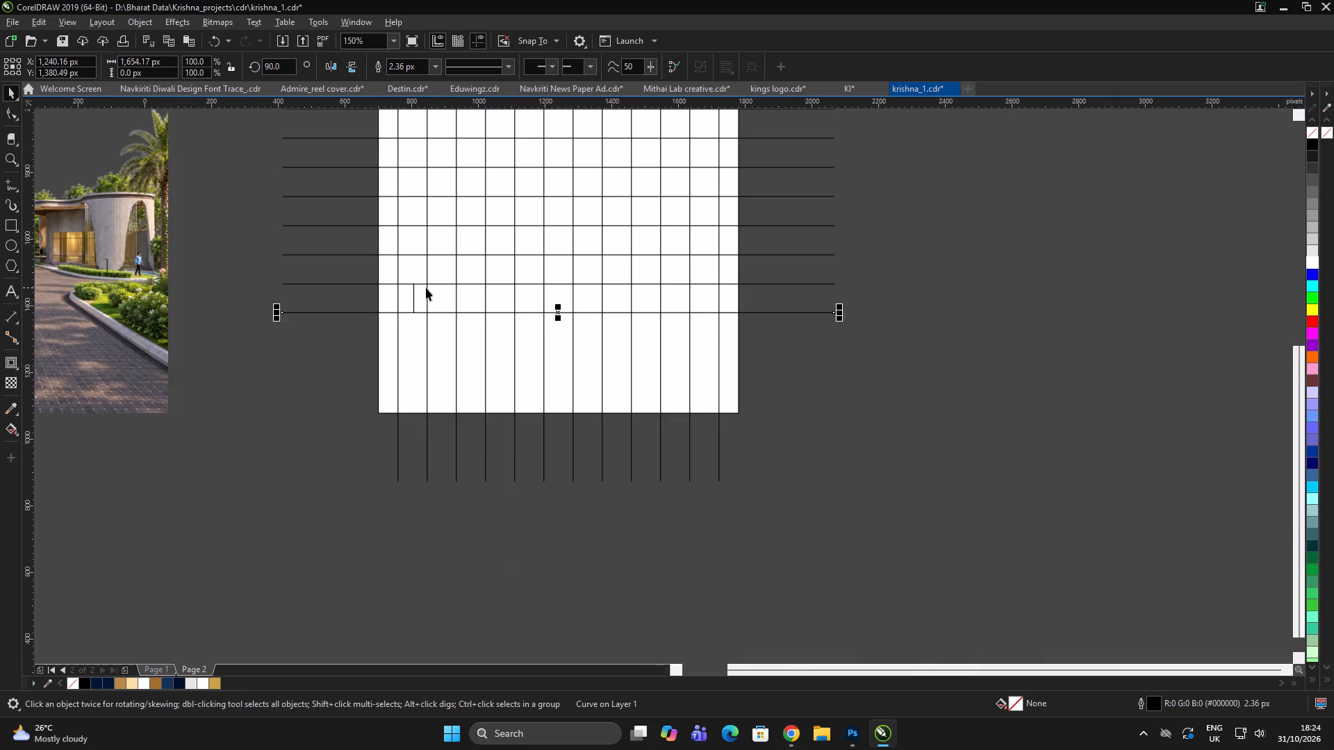
pyautogui.scroll(1, 456, 297)
pyautogui.hotkey('ctrl', 'r')
pyautogui.hotkey('ctrl', 'r')
pyautogui.hotkey('ctrl', 'r')
pyautogui.hotkey('ctrl', 'r')
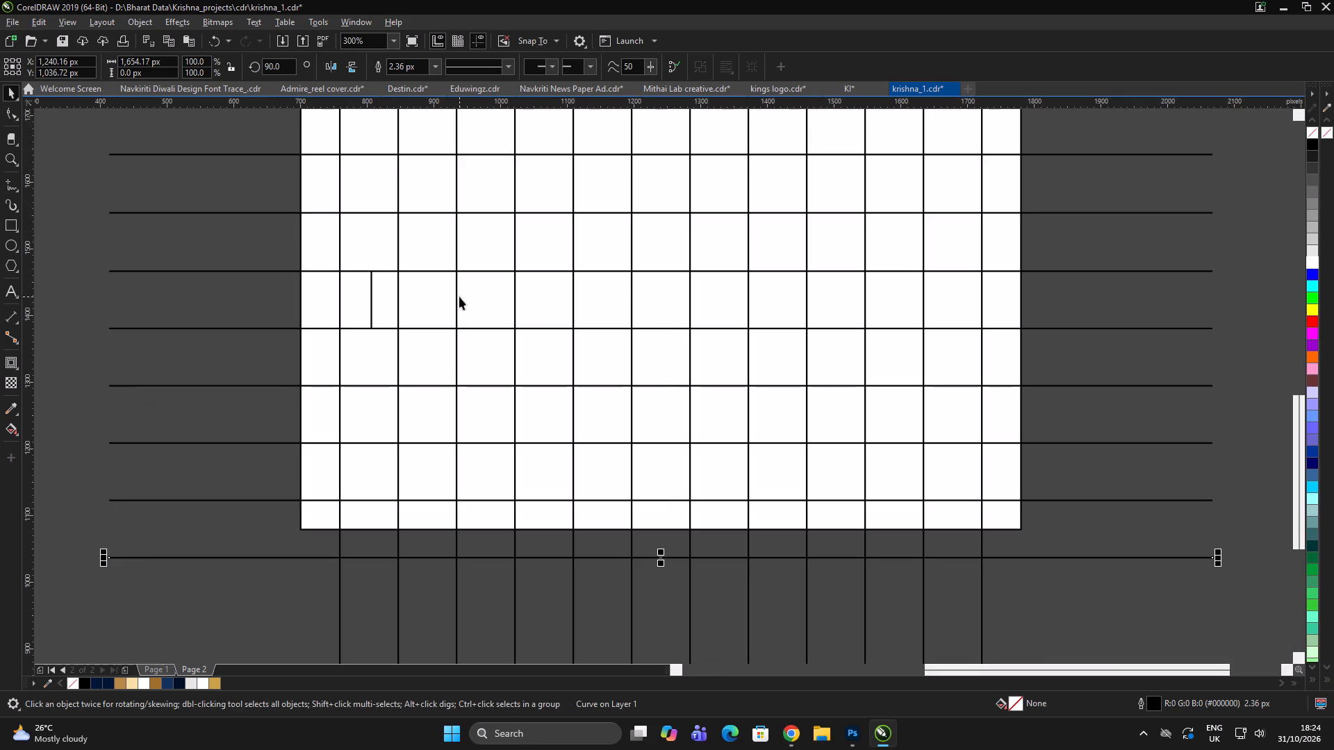
# Delete the short vertical helper line and the page-sized rectangle behind the grid.
pyautogui.scroll(-1, 443, 272)
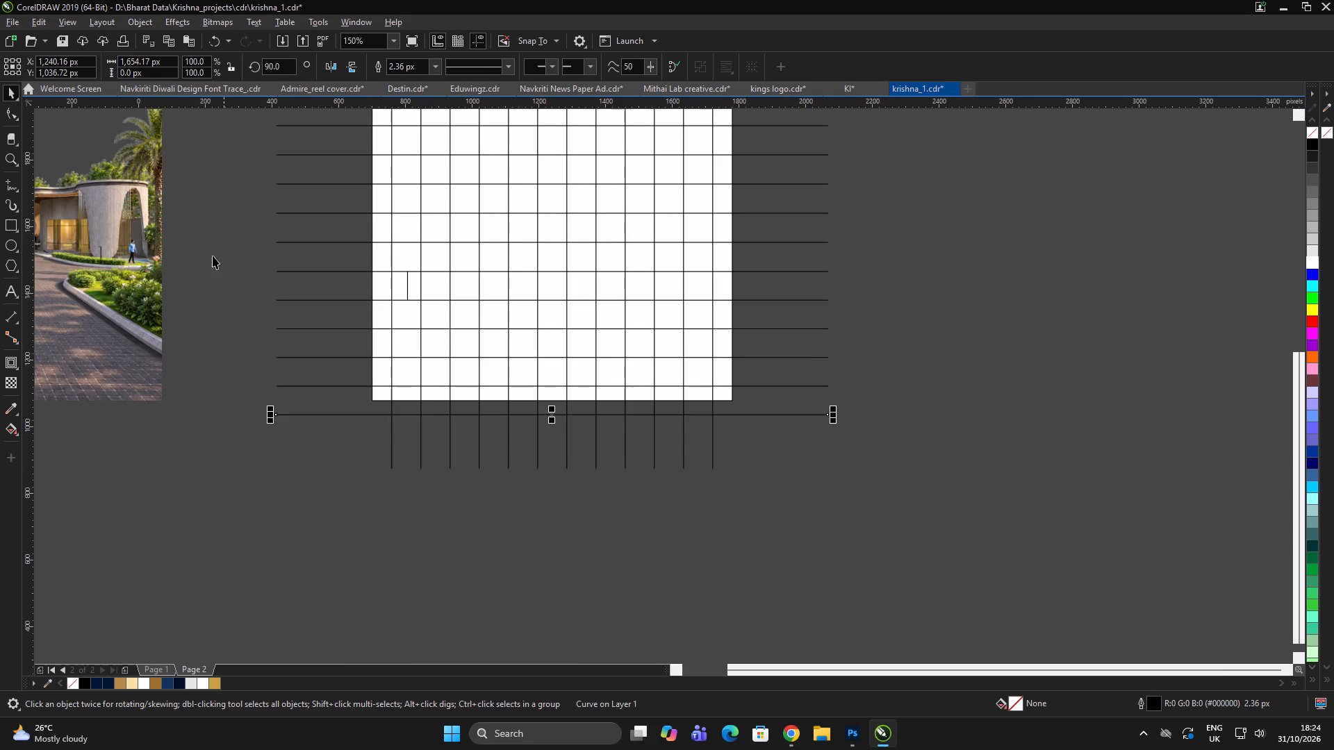
pyautogui.moveTo(211, 241); pyautogui.dragTo(409, 312)
pyautogui.press('Delete')
pyautogui.click(382, 397)
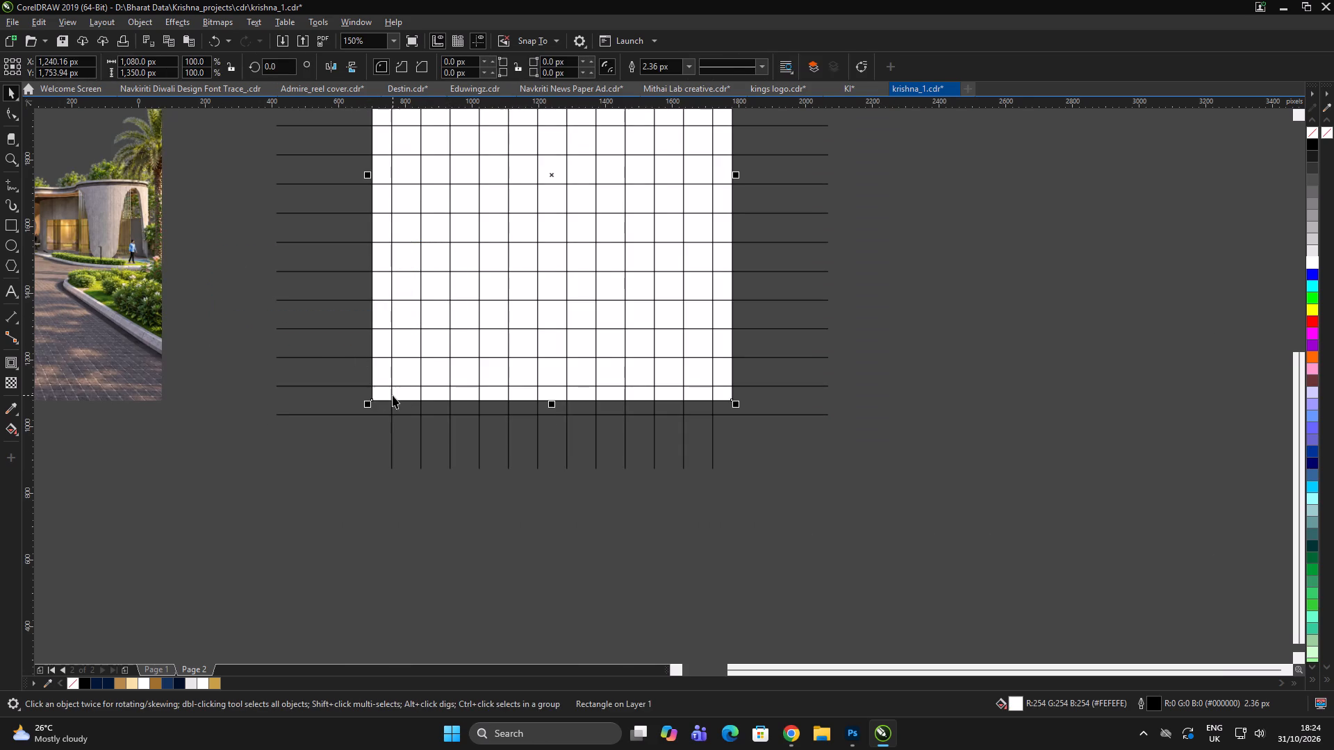
pyautogui.scroll(-2, 393, 408)
pyautogui.press('Delete')
# Group all the vertical and horizontal grid lines together.
pyautogui.click(590, 476)
pyautogui.click(557, 466)
pyautogui.moveTo(572, 476); pyautogui.dragTo(352, 256)
pyautogui.keyDown('ctrl'); pyautogui.scroll(1, 466, 396); pyautogui.keyUp('ctrl')
pyautogui.hotkey('ctrl', 'g')
pyautogui.tripleClick(759, 369)
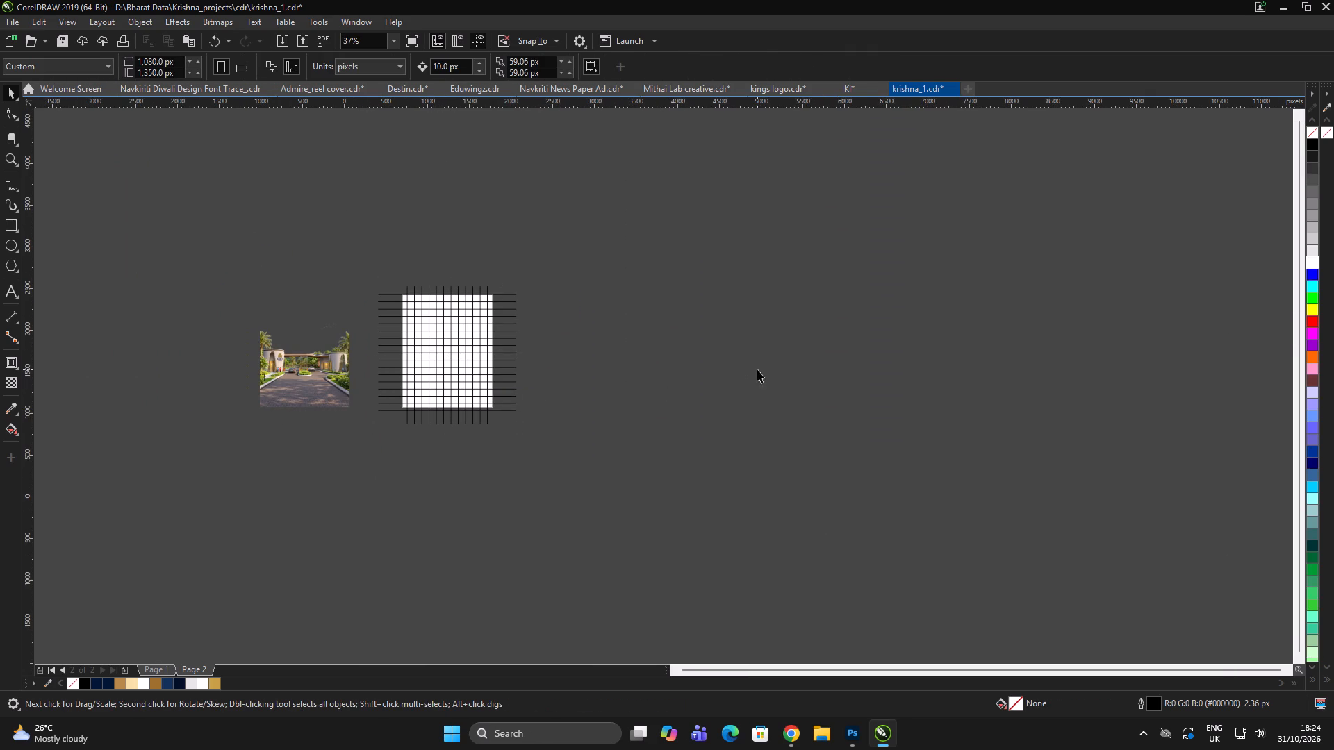
# Import the TWO ICONS ONE LEGACY image from Downloads and place it beside the page at about 993 x 1,242 px.
pyautogui.click(753, 360)
pyautogui.hotkey('ctrl', 'i')
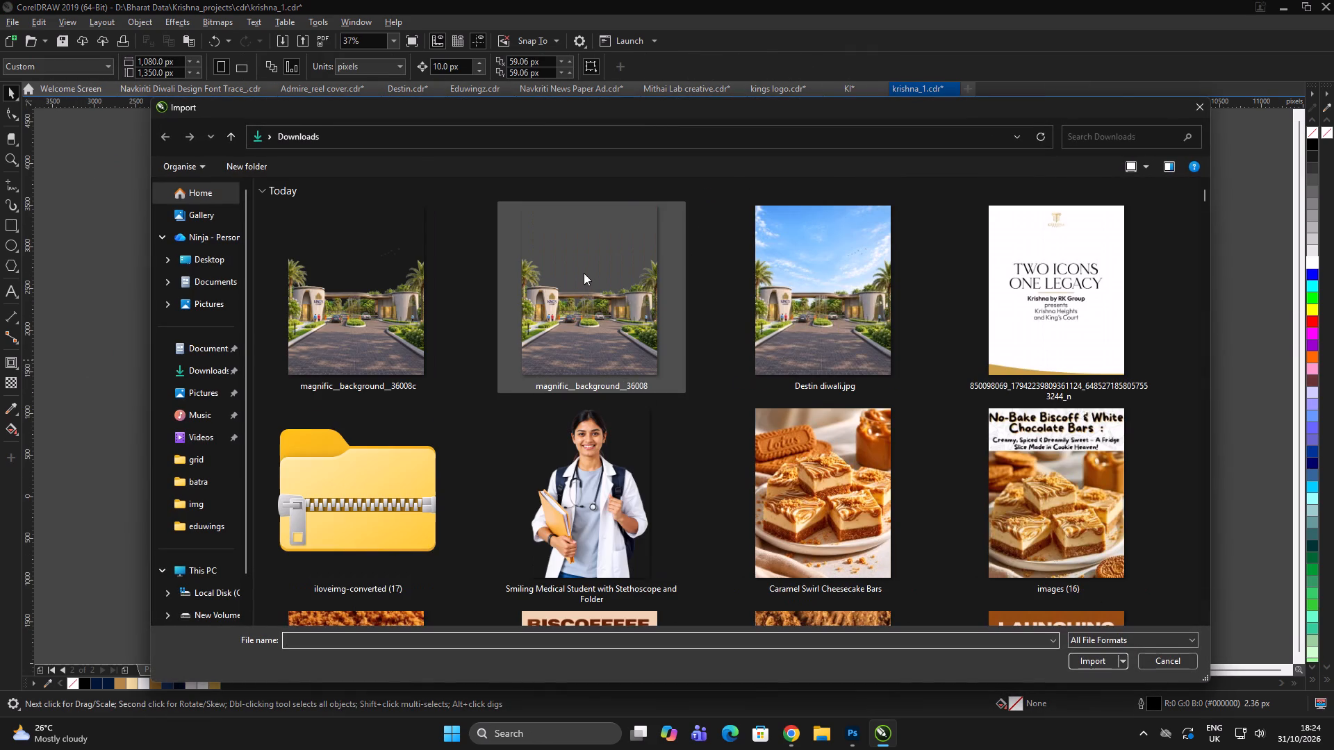
pyautogui.click(998, 318)
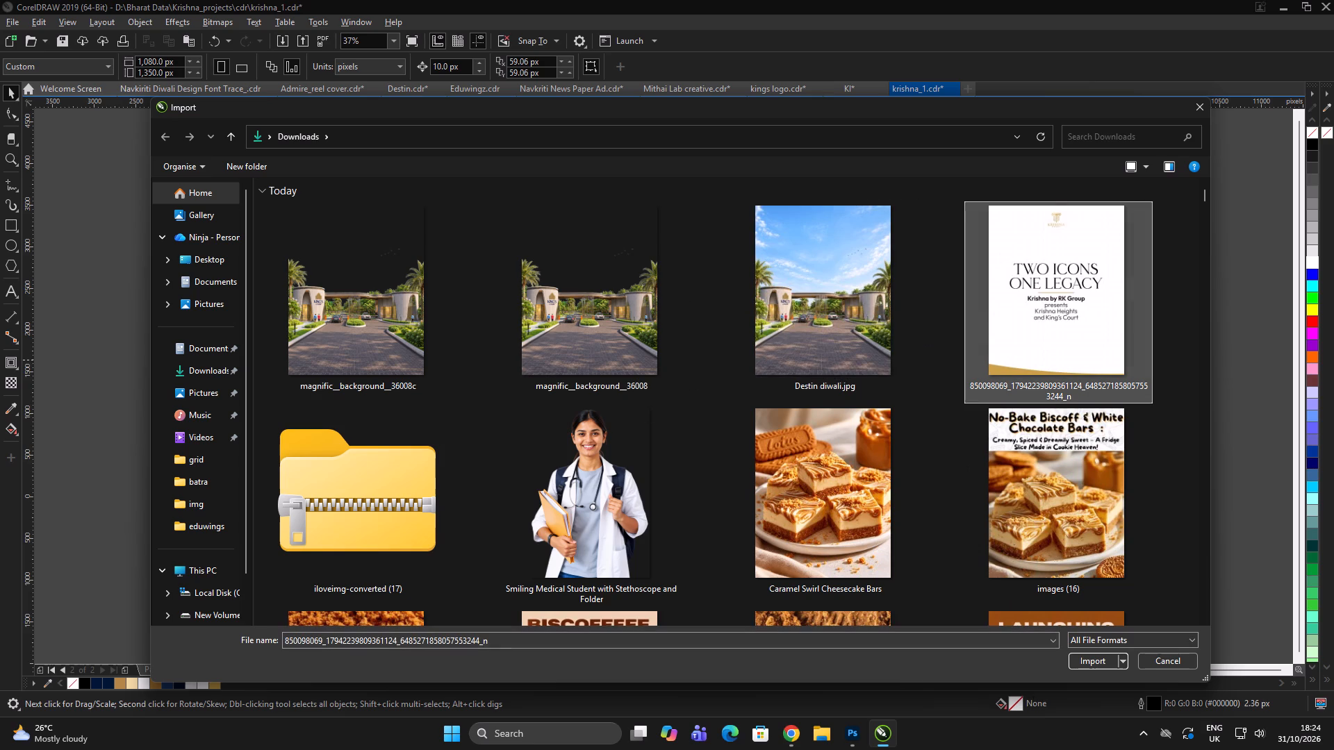
pyautogui.click(1078, 661)
pyautogui.moveTo(566, 303); pyautogui.dragTo(675, 407)
pyautogui.scroll(2, 614, 367)
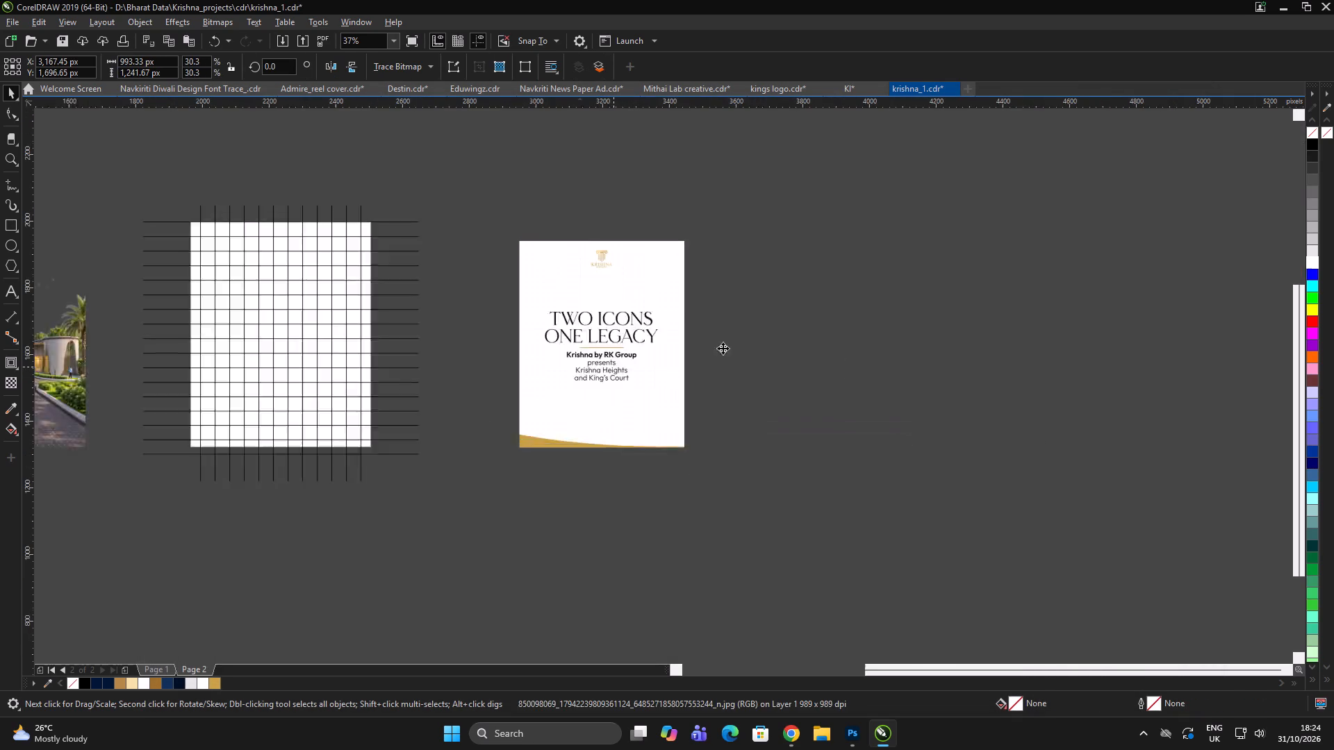
pyautogui.doubleClick(852, 331)
# Examine the imported reference design and compare its background with the line grid on the page.
pyautogui.click(613, 356)
pyautogui.scroll(2, 612, 355)
pyautogui.scroll(-3, 664, 322)
pyautogui.click(761, 325)
pyautogui.click(766, 323)
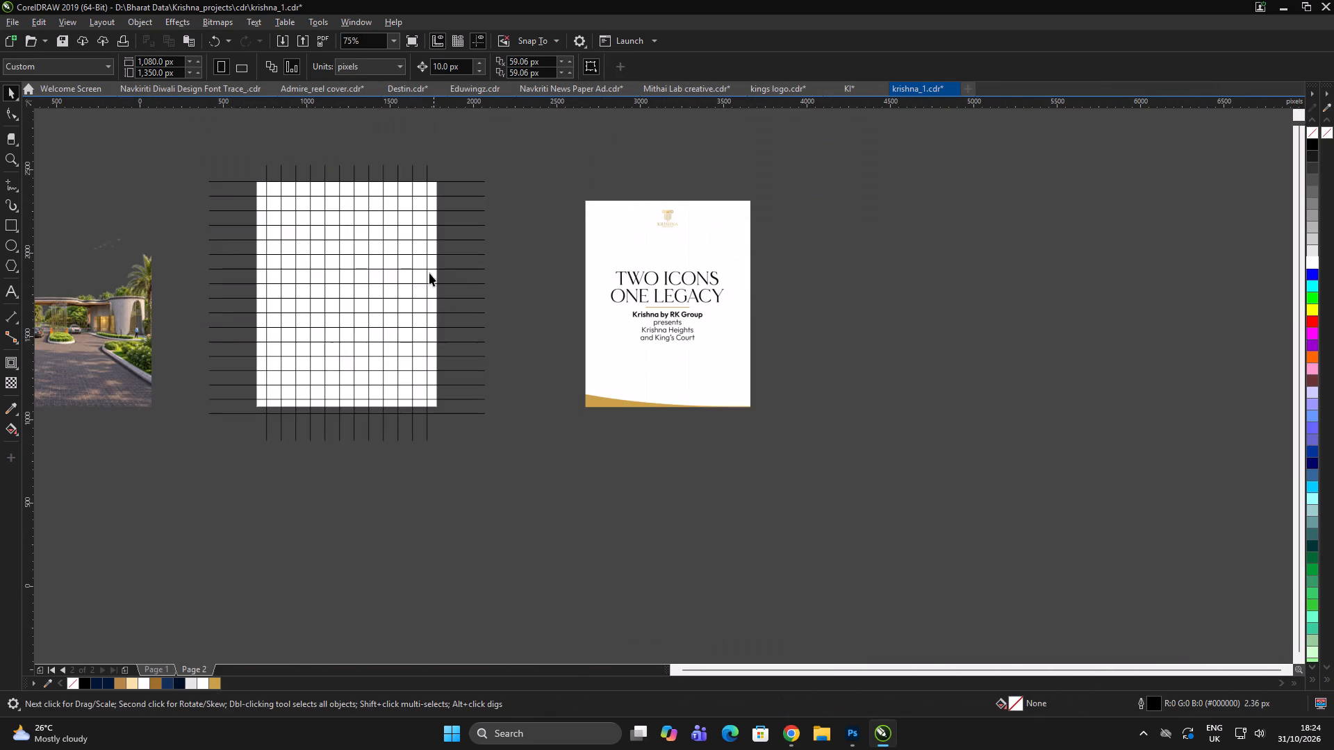
pyautogui.scroll(1, 425, 271)
pyautogui.click(366, 260)
pyautogui.scroll(1, 410, 274)
pyautogui.scroll(-2, 433, 274)
# Select the whole grid as one group and set its outline colour to light grey #E6E6E6.
pyautogui.moveTo(381, 258); pyautogui.dragTo(487, 251)
pyautogui.moveTo(560, 137); pyautogui.dragTo(178, 474)
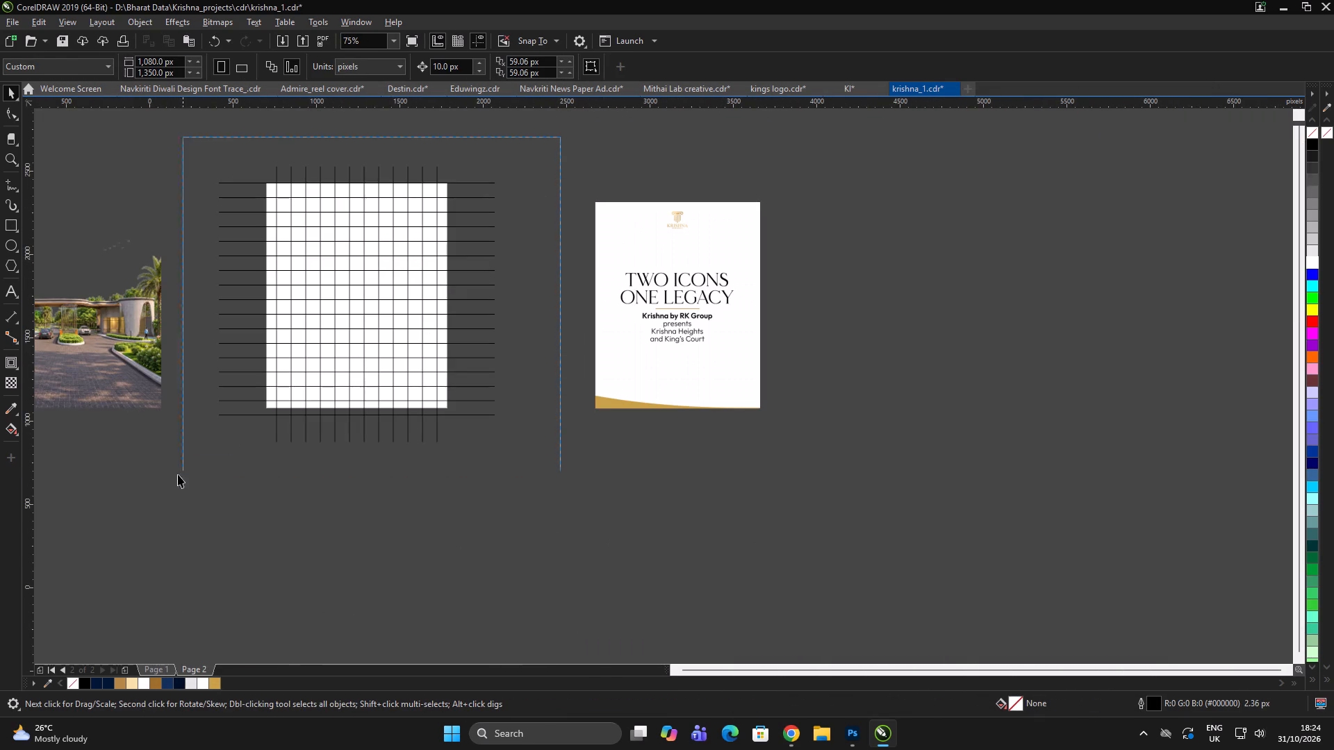
pyautogui.moveTo(178, 474); pyautogui.dragTo(173, 483)
pyautogui.hotkey('ctrl', 'g')
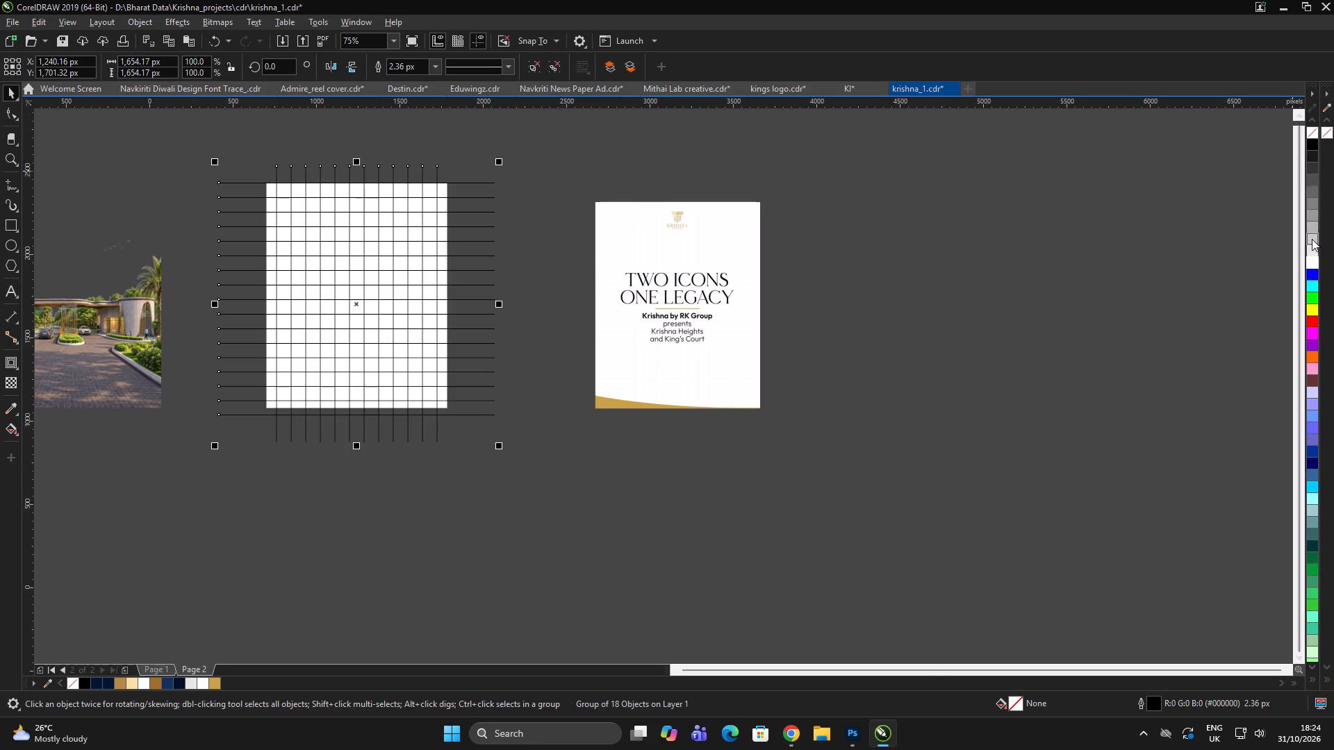
pyautogui.rightClick(1312, 239)
pyautogui.scroll(2, 409, 257)
pyautogui.rightClick(1314, 253)
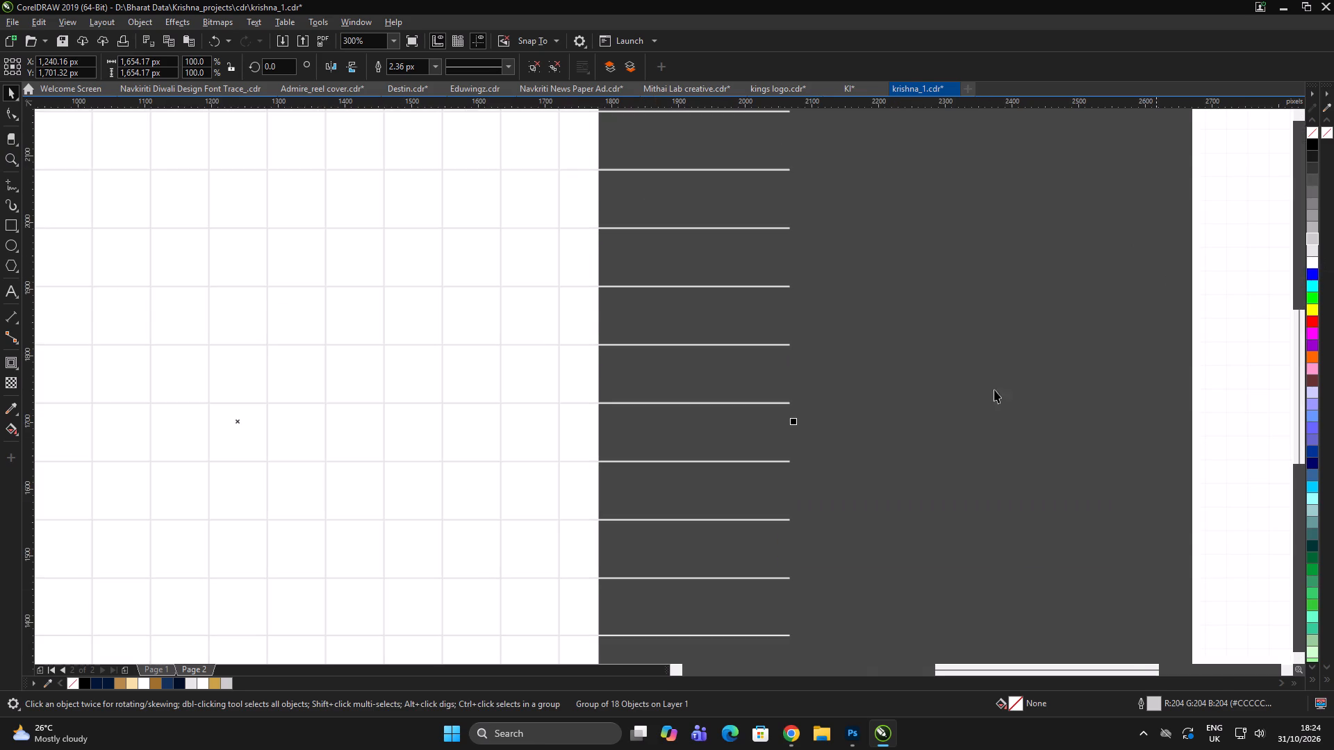
pyautogui.hotkey('ctrl', 'g')
pyautogui.scroll(-1, 645, 273)
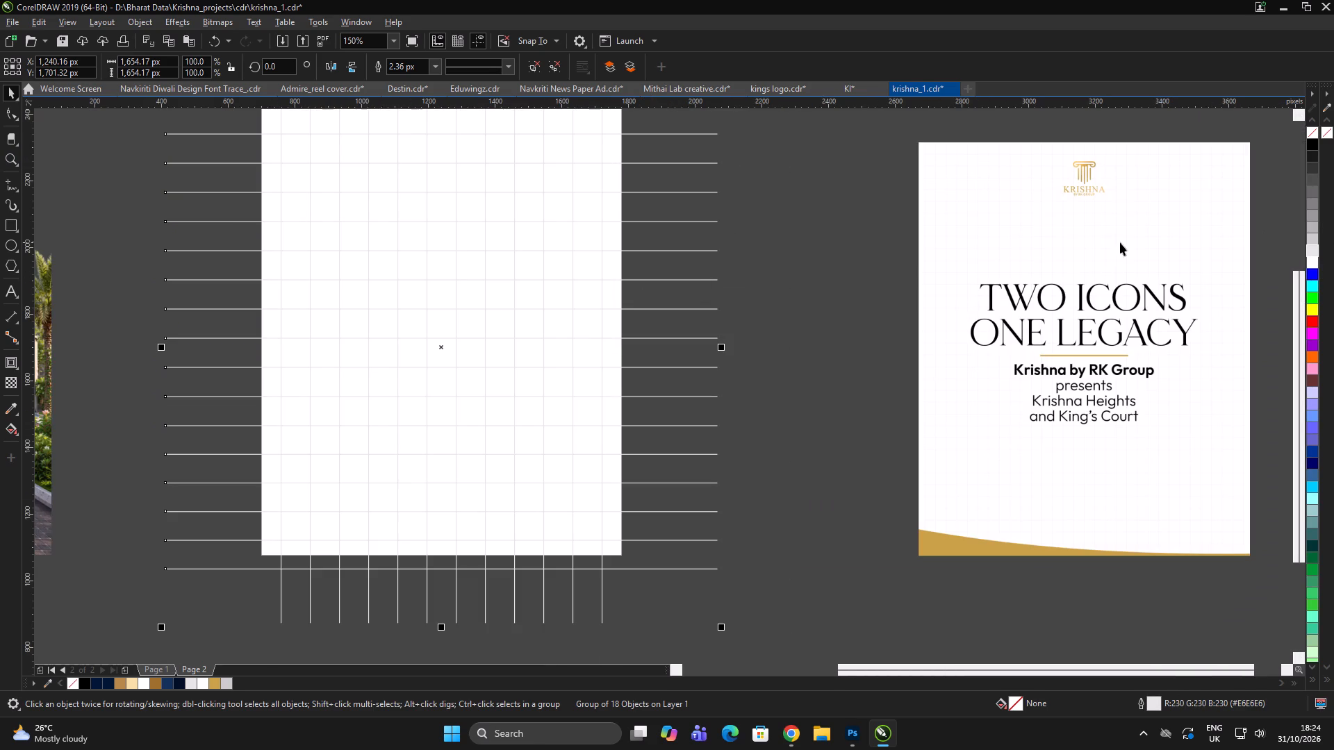
pyautogui.hotkey('ctrl', 'g')
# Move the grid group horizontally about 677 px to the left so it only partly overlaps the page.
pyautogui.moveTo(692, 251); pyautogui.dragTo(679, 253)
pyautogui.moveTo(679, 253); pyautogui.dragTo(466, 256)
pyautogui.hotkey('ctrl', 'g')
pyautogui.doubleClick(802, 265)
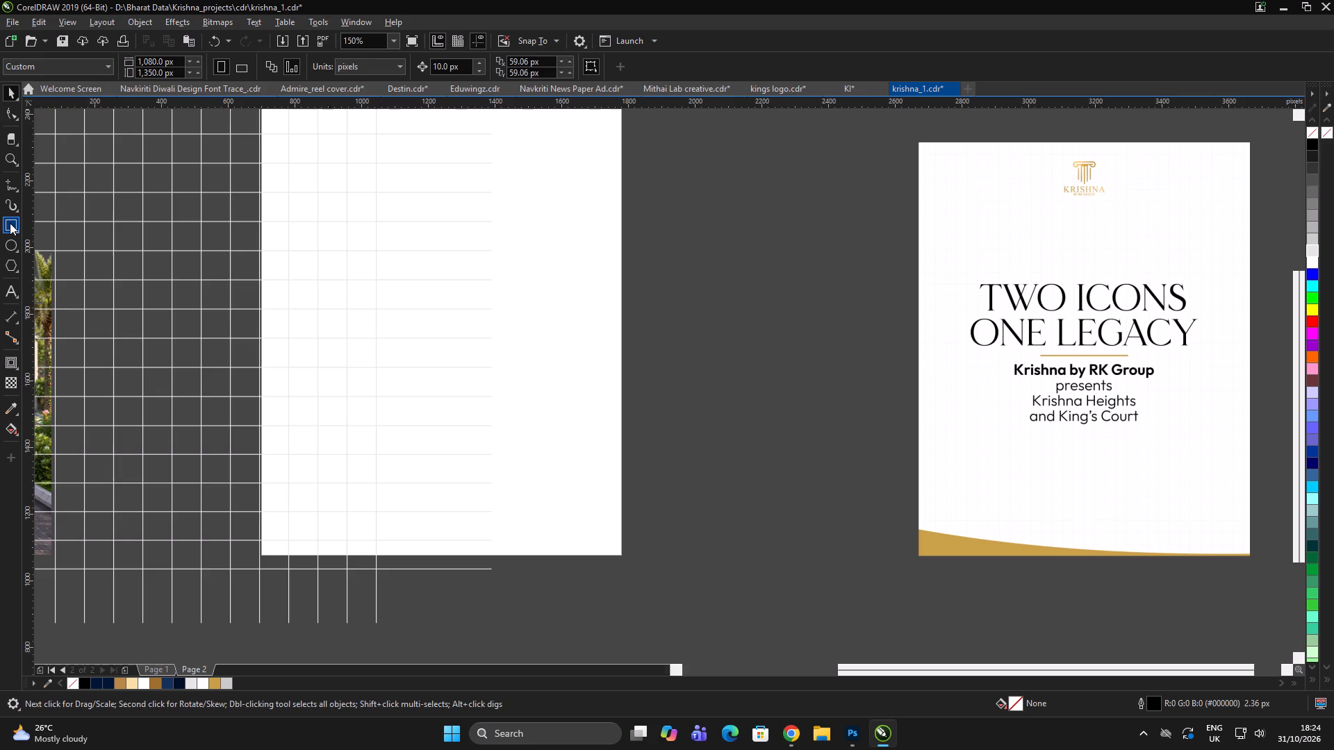
# Add a rectangle matching the full 1,080 x 1,350 px page.
pyautogui.doubleClick(10, 223)
pyautogui.scroll(-3, 532, 276)
pyautogui.doubleClick(625, 276)
pyautogui.scroll(2, 506, 240)
pyautogui.press('space')
pyautogui.click(526, 187)
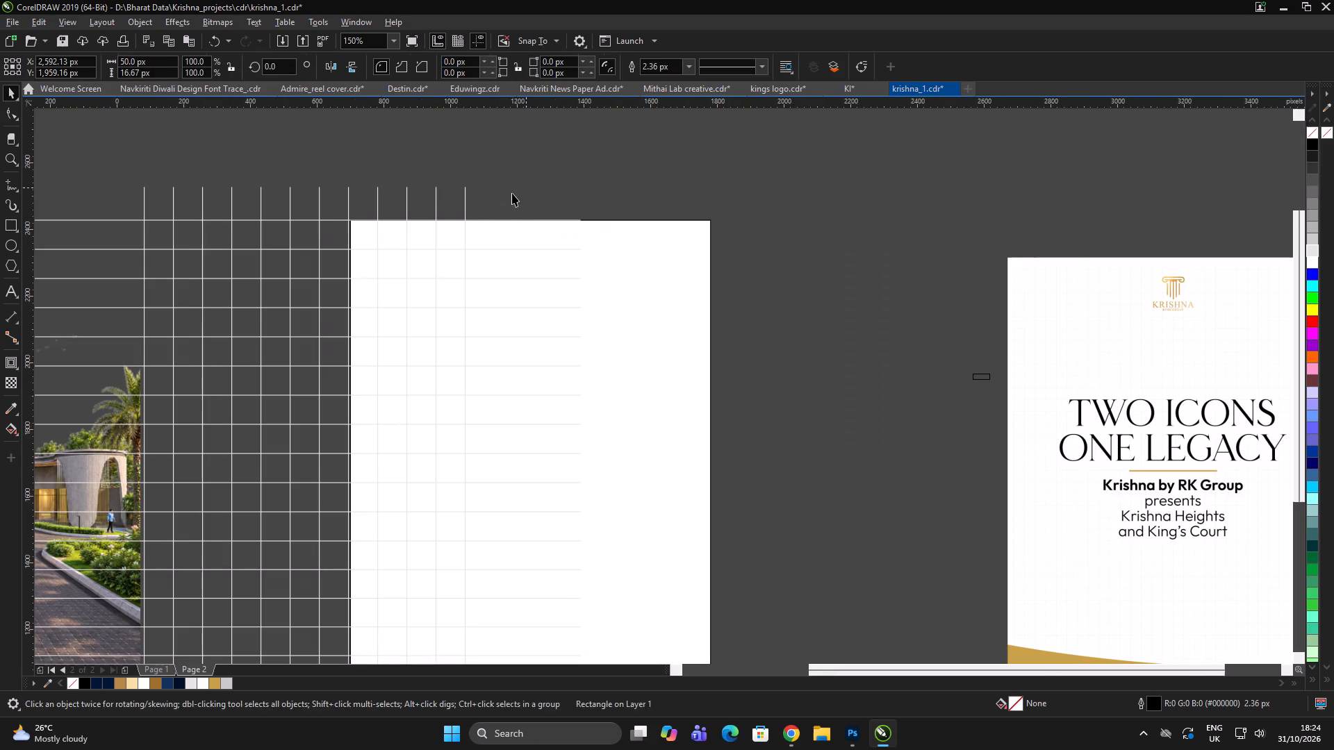
pyautogui.scroll(3, 650, 214)
pyautogui.scroll(-1, 620, 208)
pyautogui.click(622, 203)
# PowerClip the grid group inside the page-sized rectangle.
pyautogui.click(267, 184)
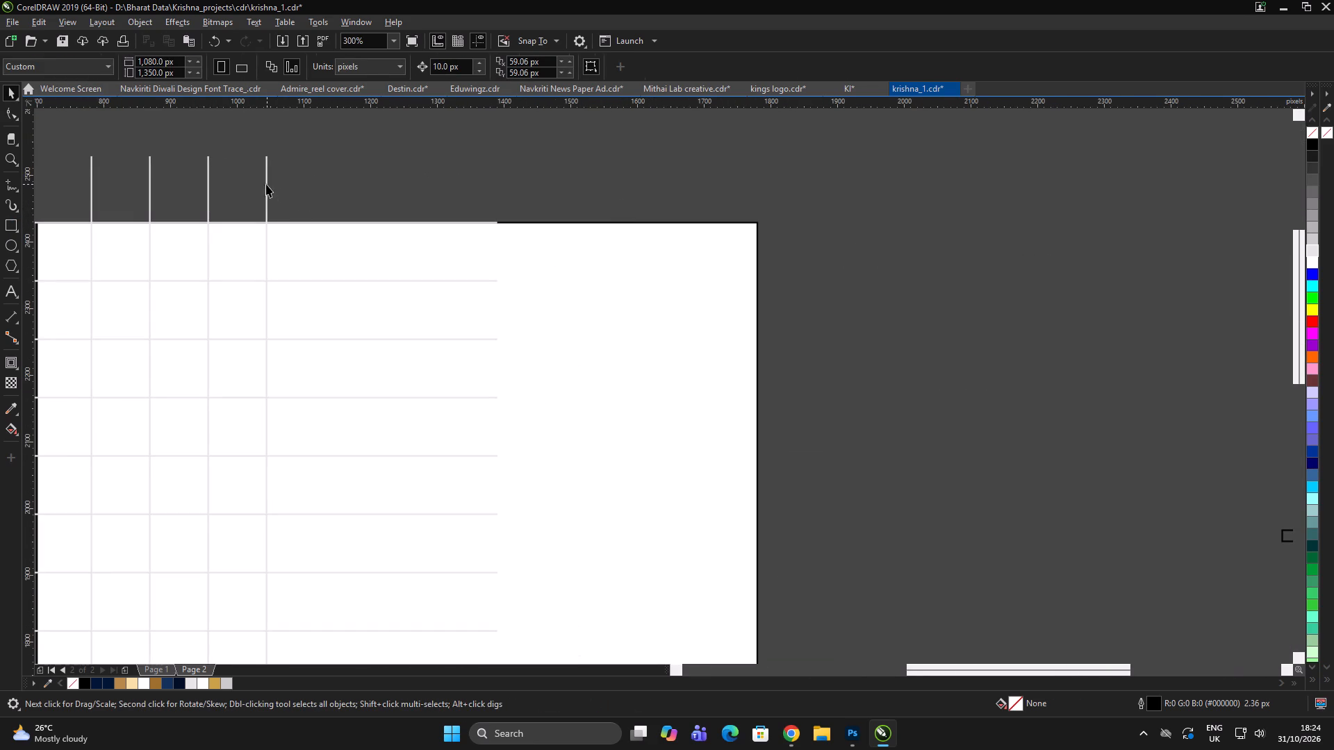
pyautogui.rightClick(265, 184)
pyautogui.click(375, 358)
pyautogui.click(664, 331)
pyautogui.doubleClick(1011, 243)
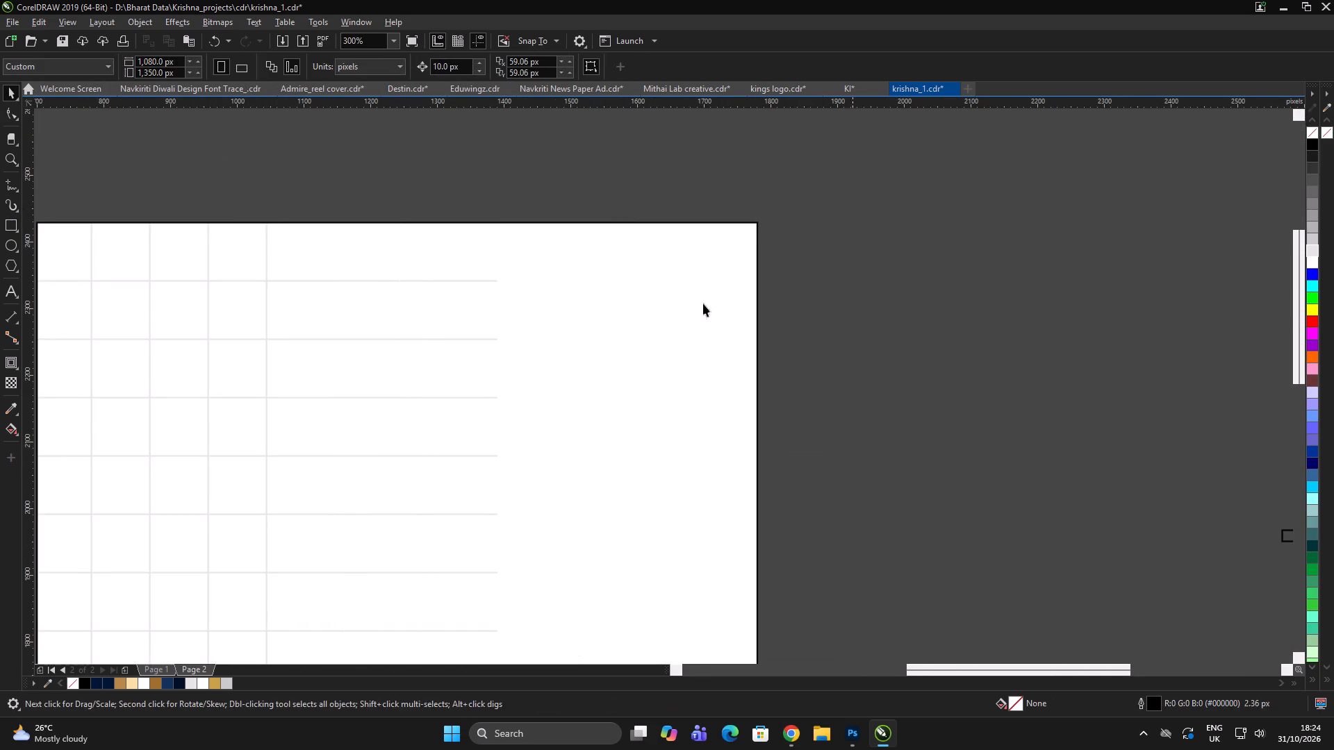
# Open the PowerClip contents for editing and center the grid group on the page.
pyautogui.doubleClick(439, 291)
pyautogui.click(267, 174)
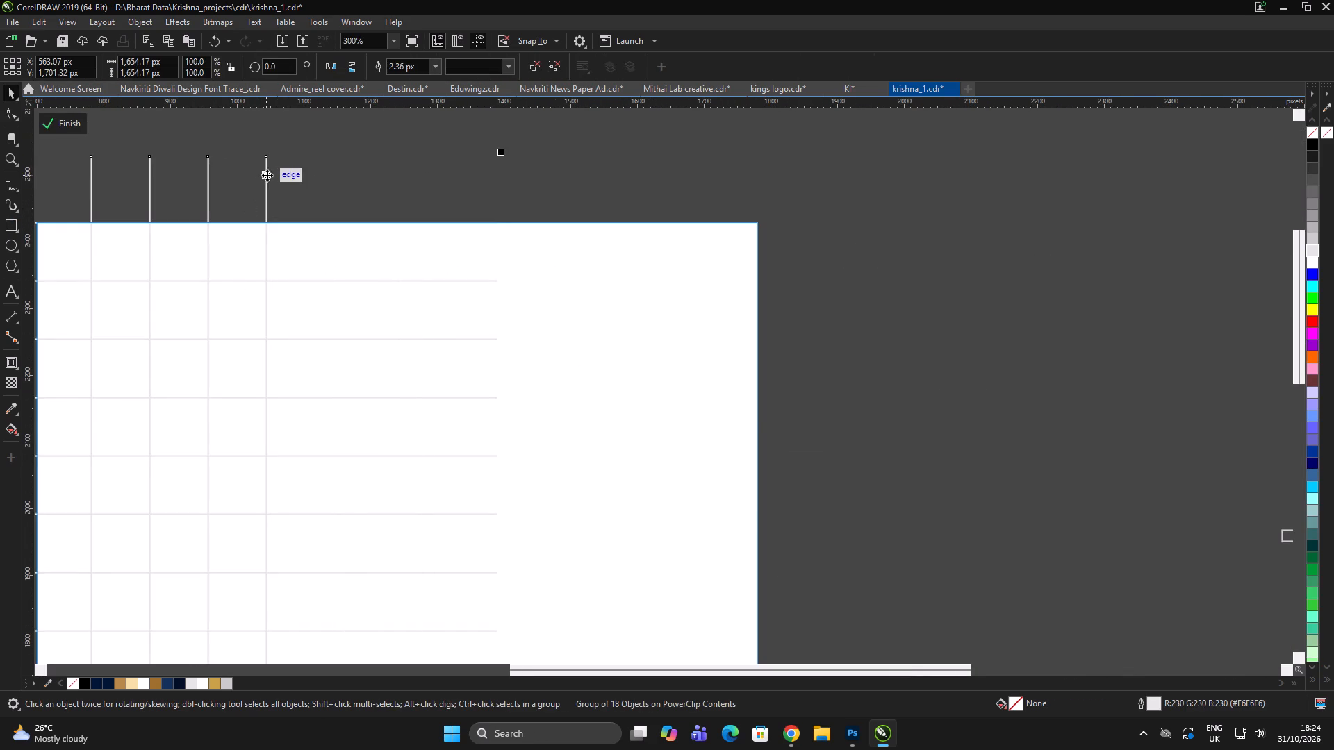
pyautogui.press('p')
pyautogui.scroll(-2, 639, 232)
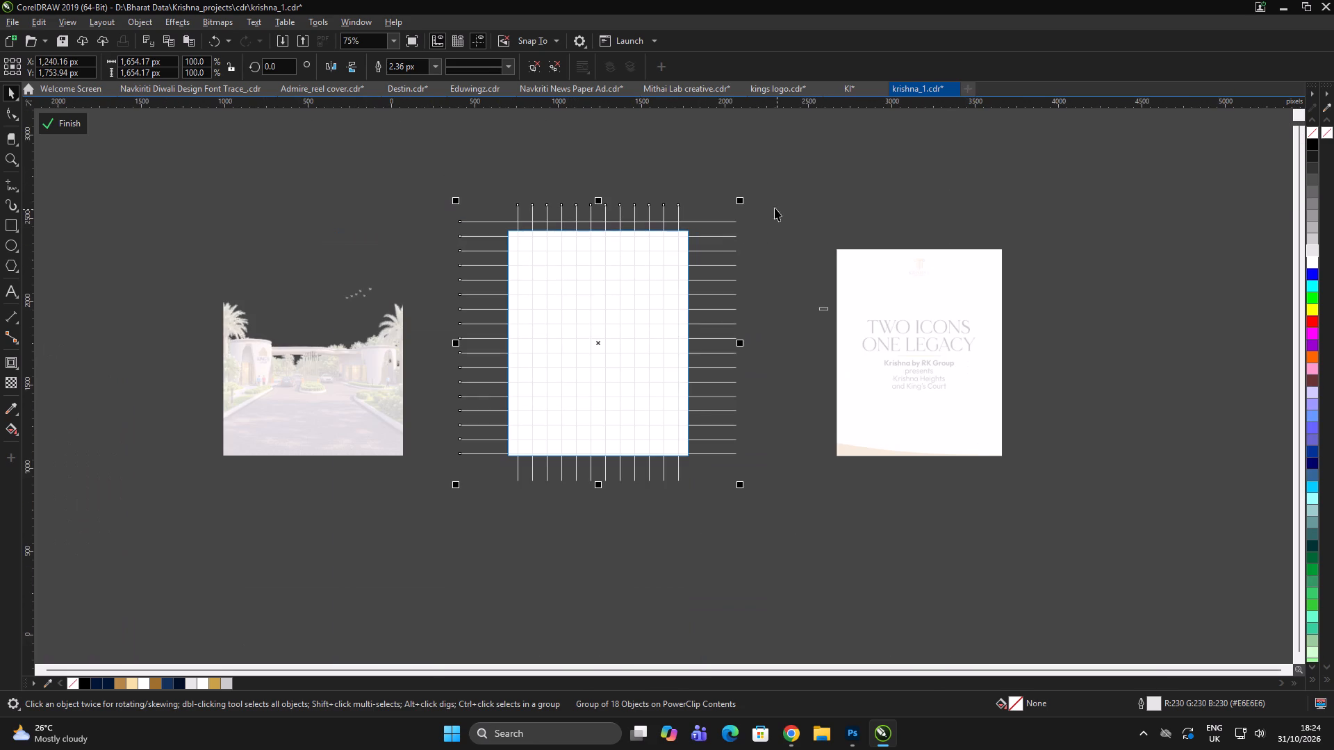
# Apply a uniform transparency of 38 to the grid group and finish editing the PowerClip.
pyautogui.click(10, 384)
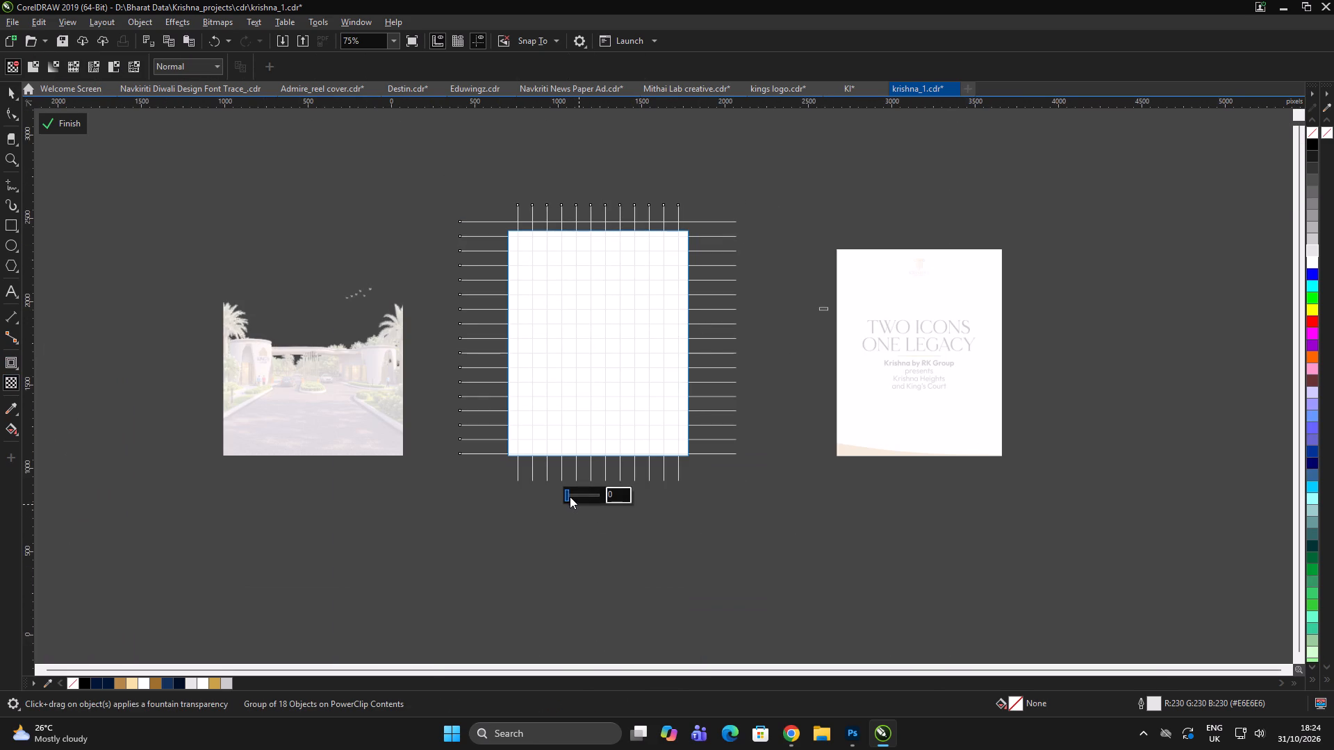
pyautogui.click(575, 495)
pyautogui.click(579, 493)
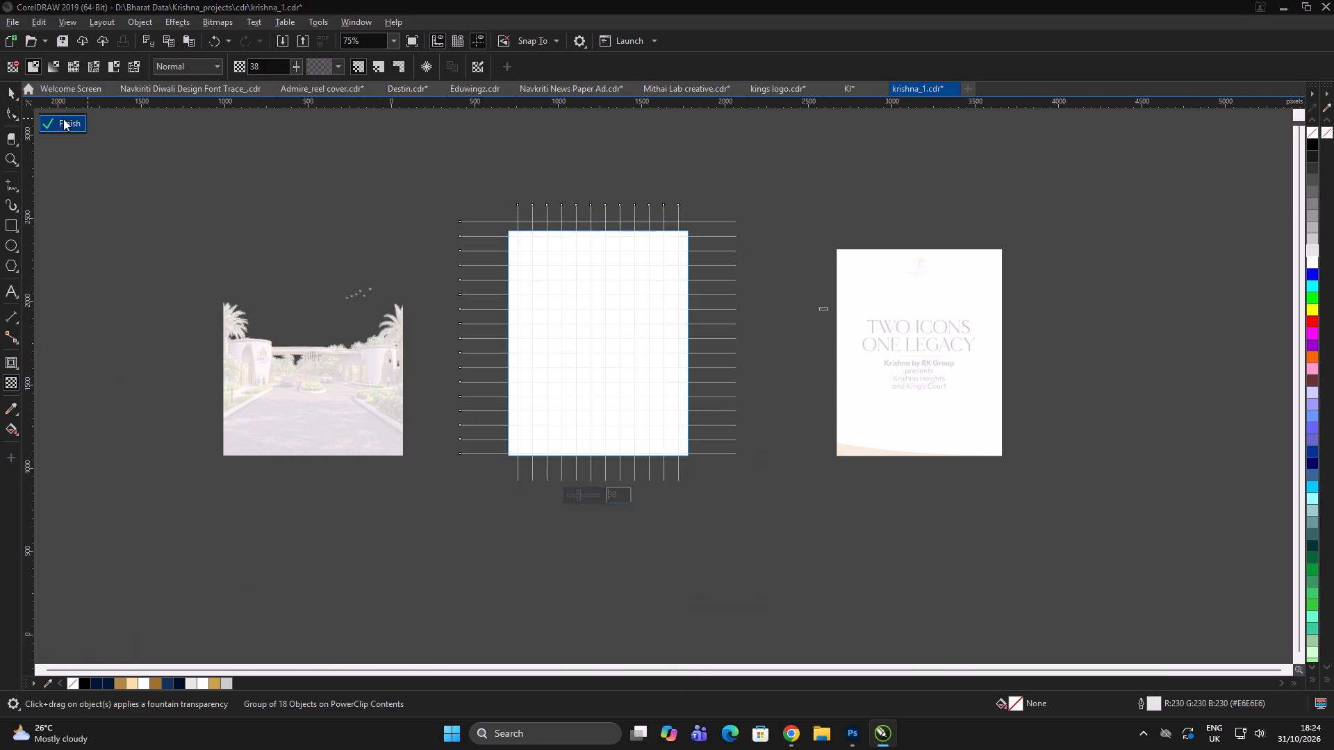
pyautogui.click(60, 120)
pyautogui.doubleClick(215, 178)
pyautogui.scroll(1, 638, 334)
pyautogui.doubleClick(837, 257)
pyautogui.scroll(-1, 578, 228)
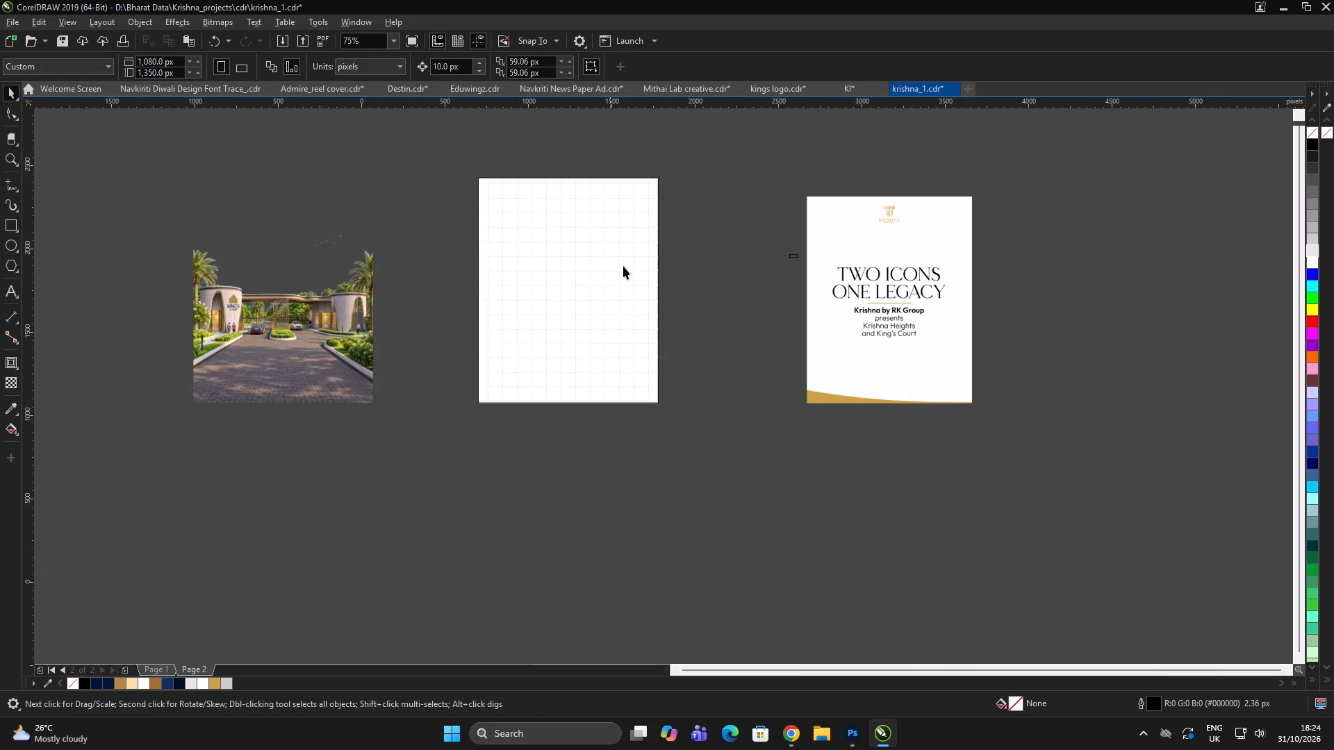
# Reopen the page rectangle's PowerClip contents and ungroup the combined grid.
pyautogui.scroll(2, 849, 222)
pyautogui.scroll(-1, 817, 221)
pyautogui.doubleClick(712, 251)
pyautogui.doubleClick(387, 271)
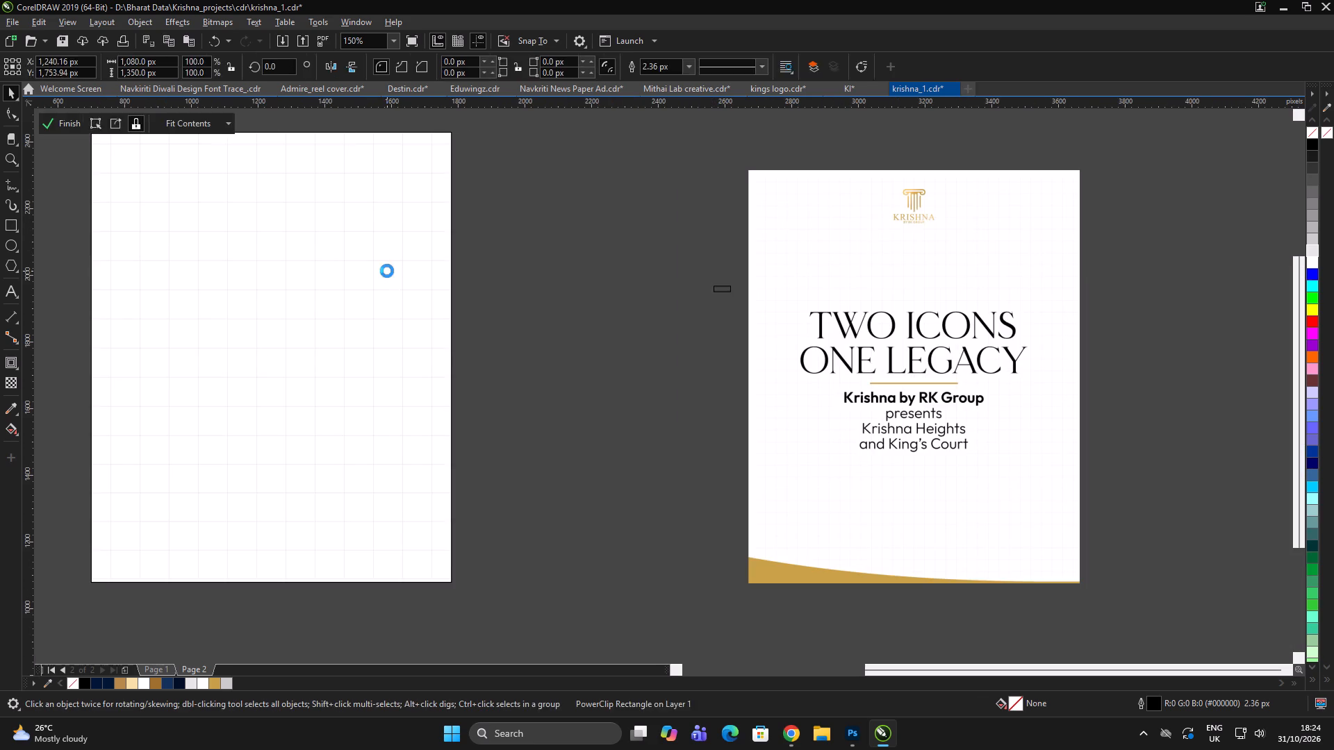
pyautogui.scroll(-2, 475, 215)
pyautogui.click(475, 215)
pyautogui.scroll(1, 485, 206)
pyautogui.click(481, 201)
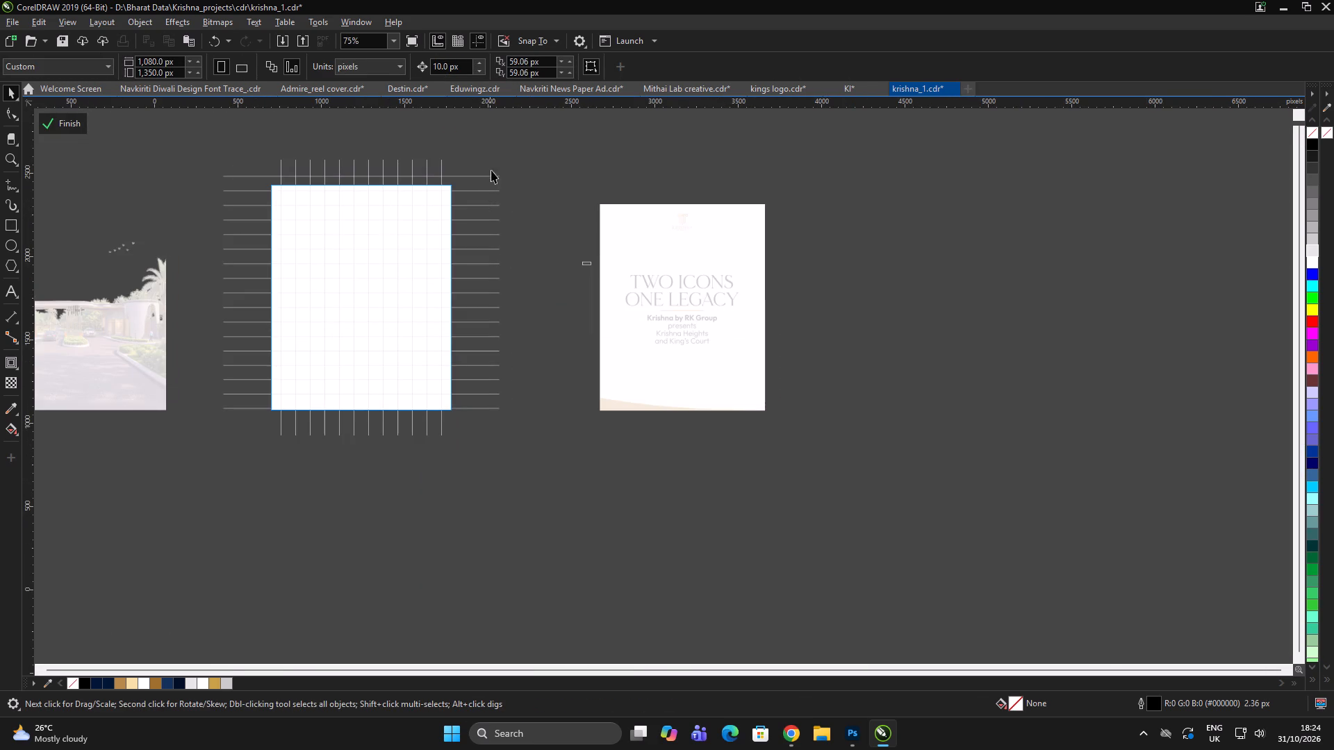
pyautogui.click(440, 169)
pyautogui.click(442, 166)
pyautogui.hotkey('ctrl', 'u')
# Group the vertical grid lines and move them left so the first one meets the left ends of the horizontal lines.
pyautogui.click(475, 149)
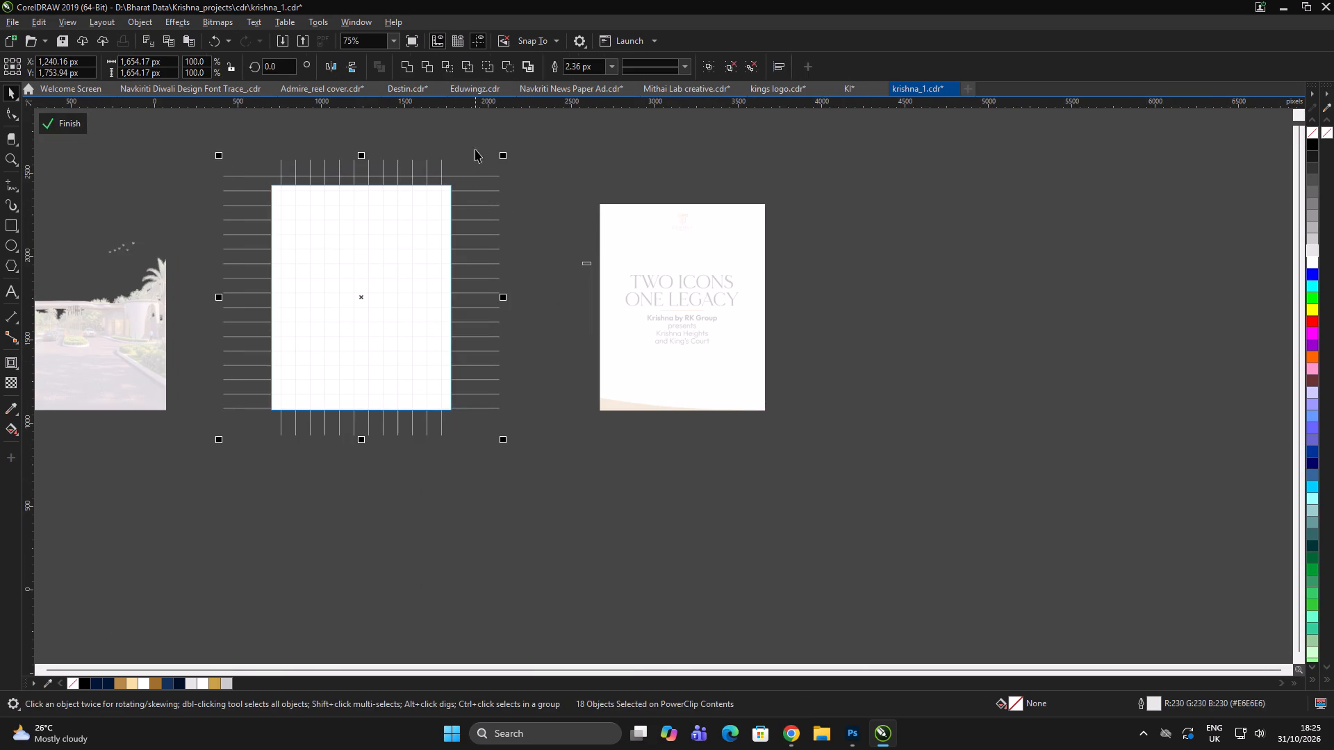
pyautogui.moveTo(486, 144); pyautogui.dragTo(263, 449)
pyautogui.keyDown('ctrl'); pyautogui.scroll(1, 292, 156); pyautogui.keyUp('ctrl')
pyautogui.hotkey('ctrl', 'g')
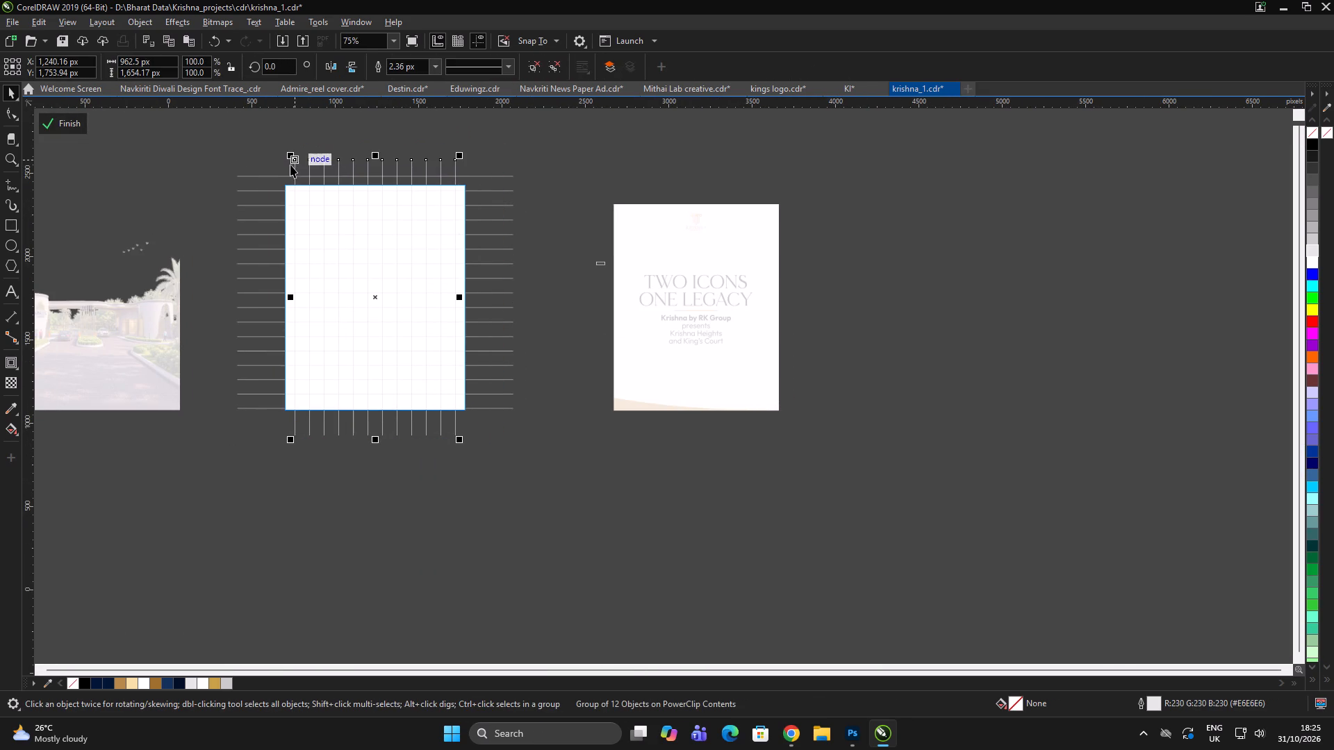
pyautogui.moveTo(295, 167); pyautogui.dragTo(245, 177)
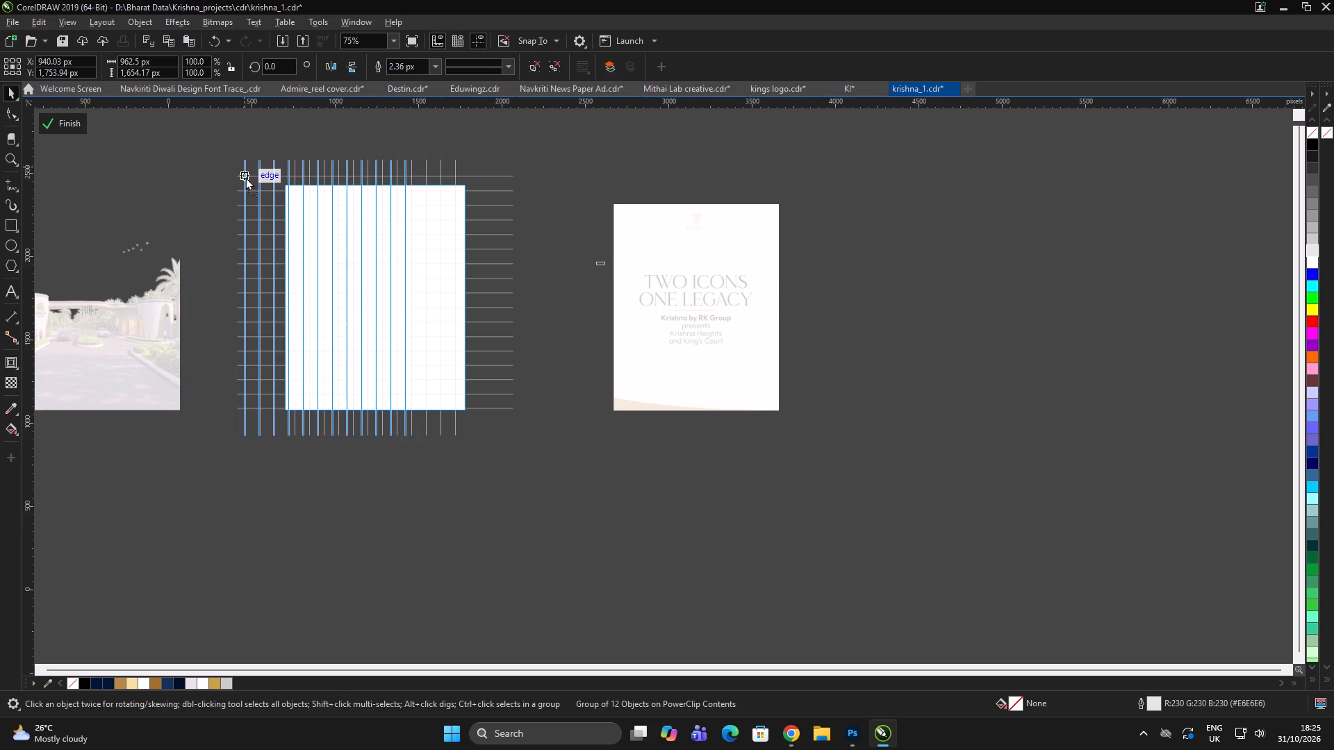
pyautogui.moveTo(245, 177); pyautogui.dragTo(241, 179)
pyautogui.tripleClick(456, 139)
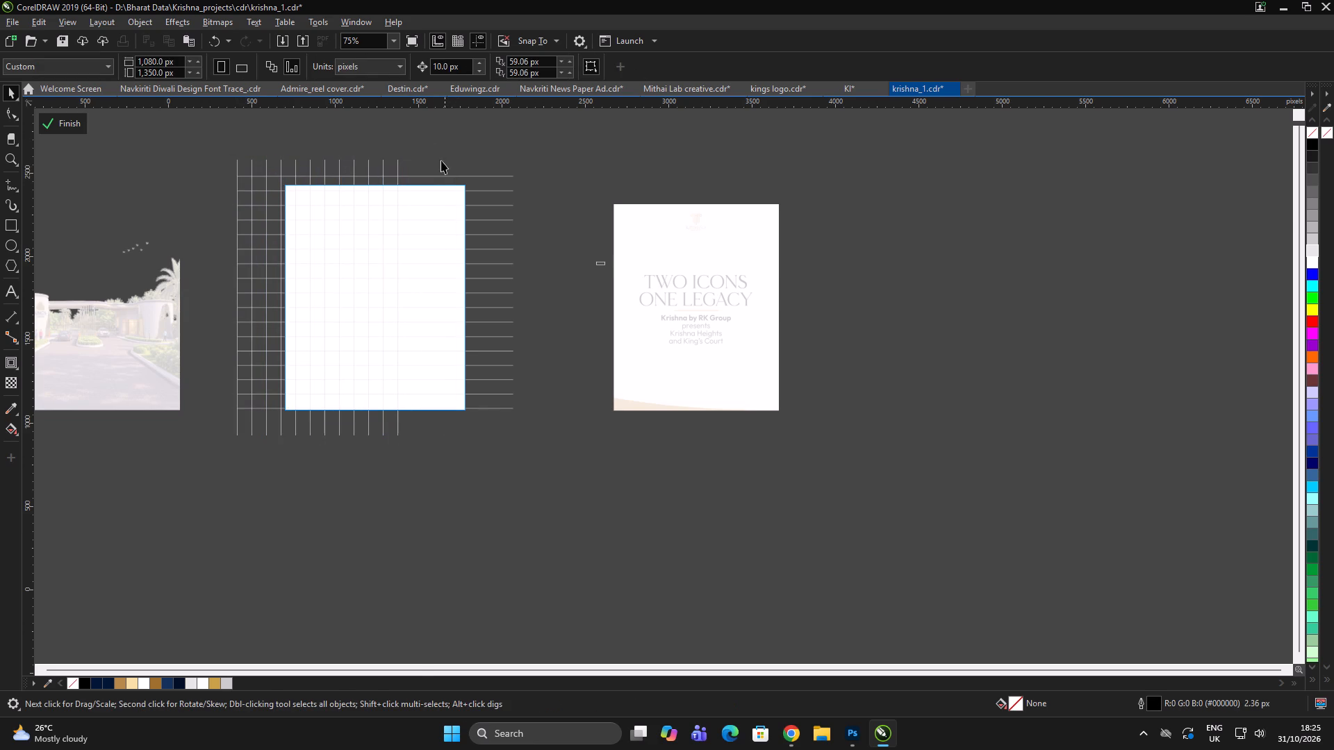
# Ungroup the moved vertical grid lines, staying inside the PowerClip contents.
pyautogui.scroll(1, 432, 172)
pyautogui.click(365, 162)
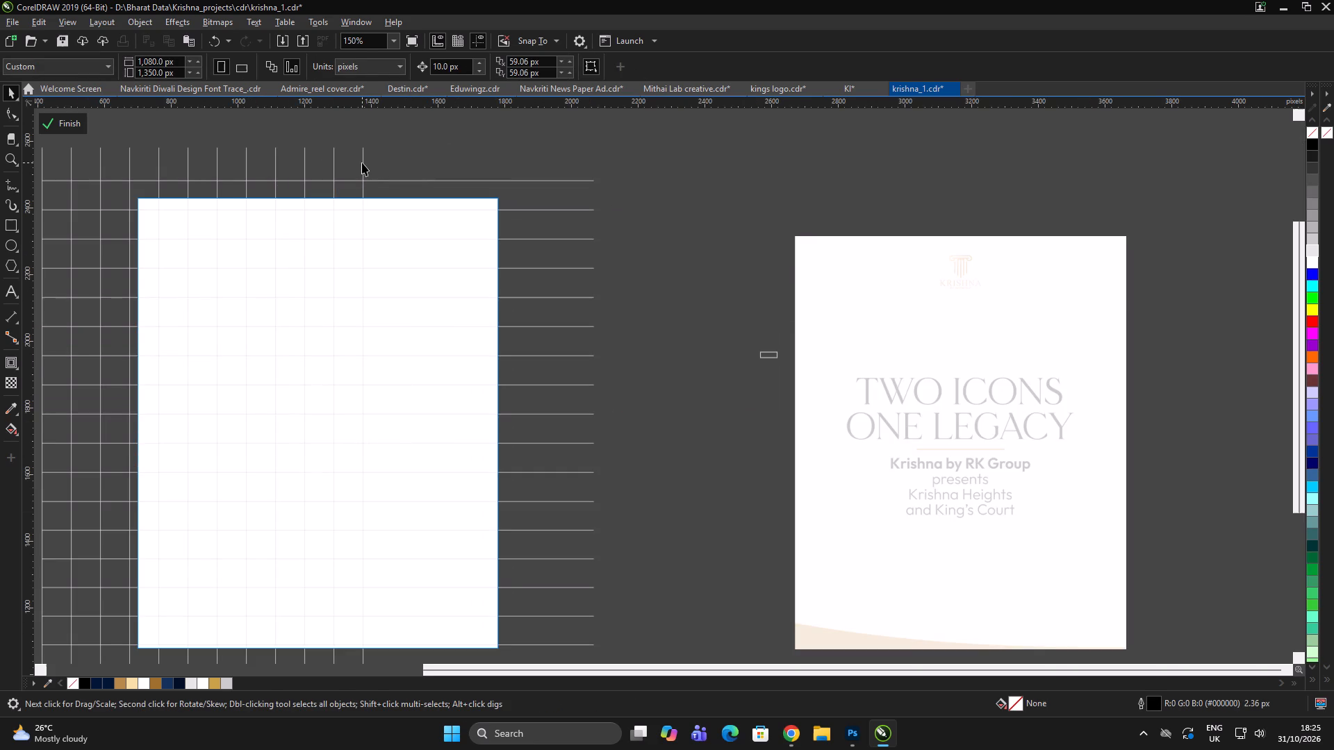
pyautogui.click(362, 162)
pyautogui.hotkey('ctrl', 'u')
pyautogui.keyDown('ctrl'); pyautogui.click(406, 151); pyautogui.keyUp('ctrl')
pyautogui.doubleClick(397, 270)
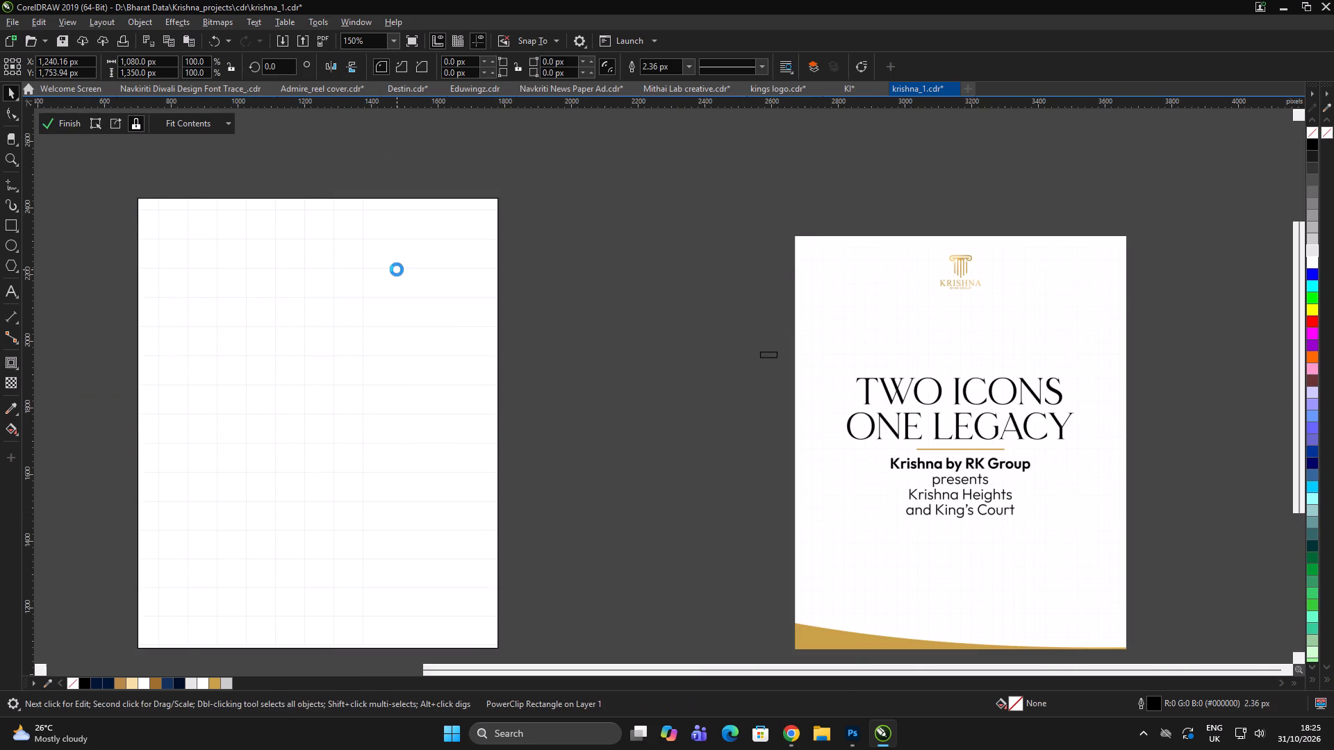
pyautogui.click(369, 230)
# Duplicate the rightmost vertical grid line seven times to the right at a spacing of about 94 px.
pyautogui.click(363, 165)
pyautogui.scroll(1, 364, 164)
pyautogui.moveTo(364, 163); pyautogui.dragTo(382, 167)
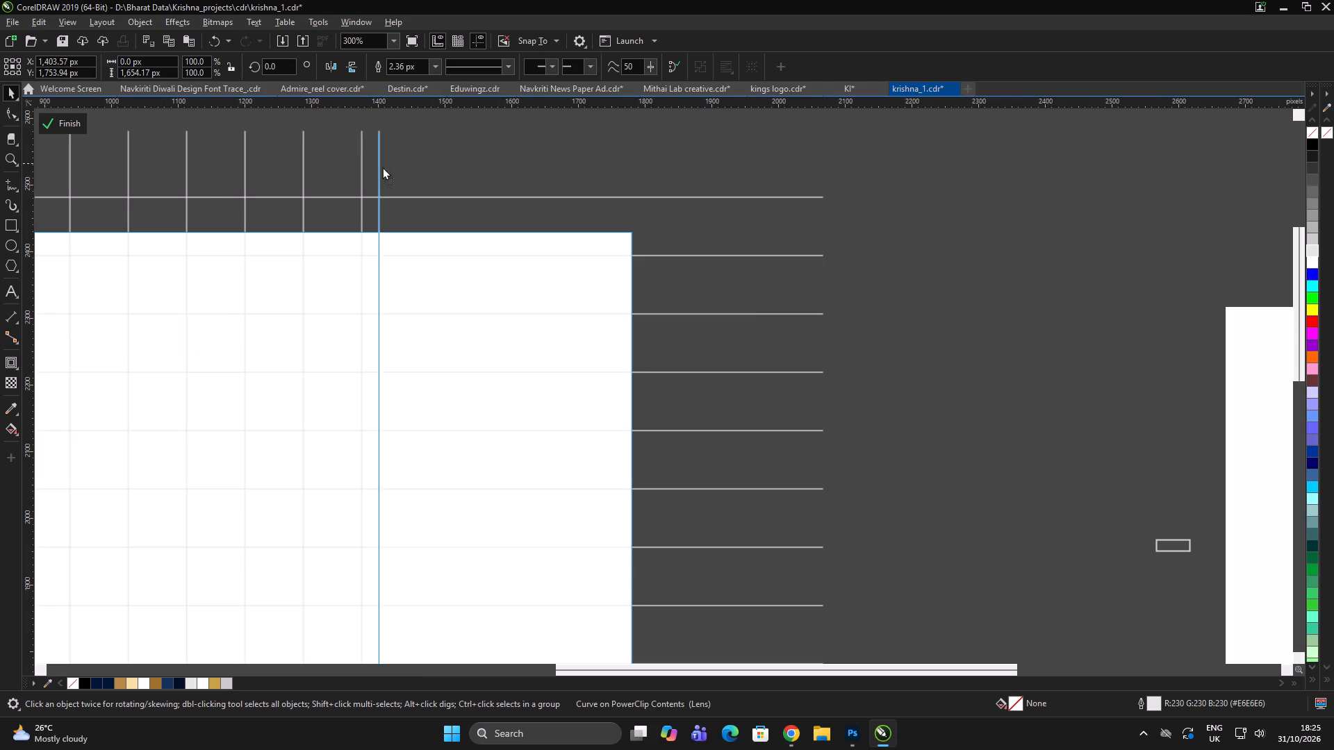
pyautogui.moveTo(382, 167); pyautogui.dragTo(424, 175)
pyautogui.keyDown('shift'); pyautogui.rightClick(424, 175); pyautogui.keyUp('shift')
pyautogui.hotkey('ctrl', 'r')
pyautogui.hotkey('ctrl', 'r')
pyautogui.hotkey('ctrl', 'r')
pyautogui.hotkey('ctrl', 'r')
pyautogui.hotkey('ctrl', 'r')
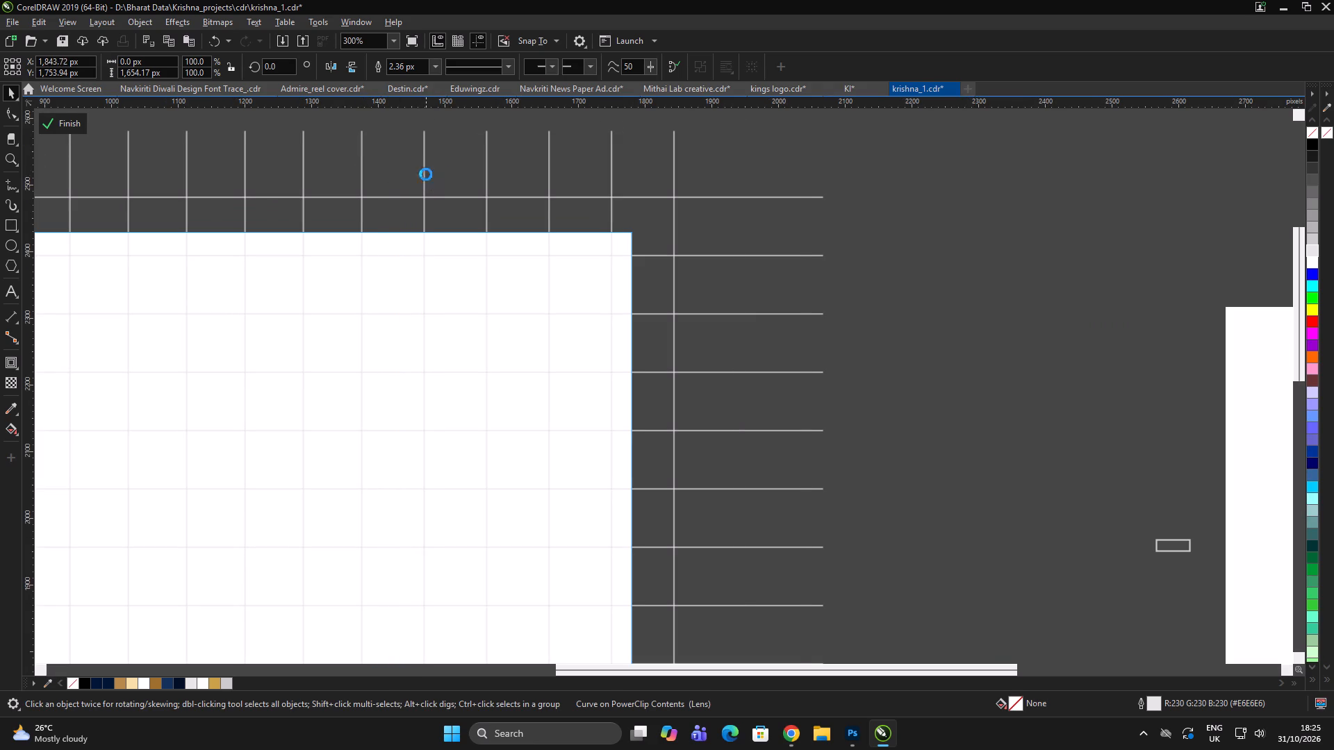
pyautogui.hotkey('ctrl', 'r')
# Select all grid lines, scale them down about their center to about 1216 px square, and group them.
pyautogui.scroll(-2, 513, 153)
pyautogui.click(680, 192)
pyautogui.moveTo(702, 140); pyautogui.dragTo(413, 433)
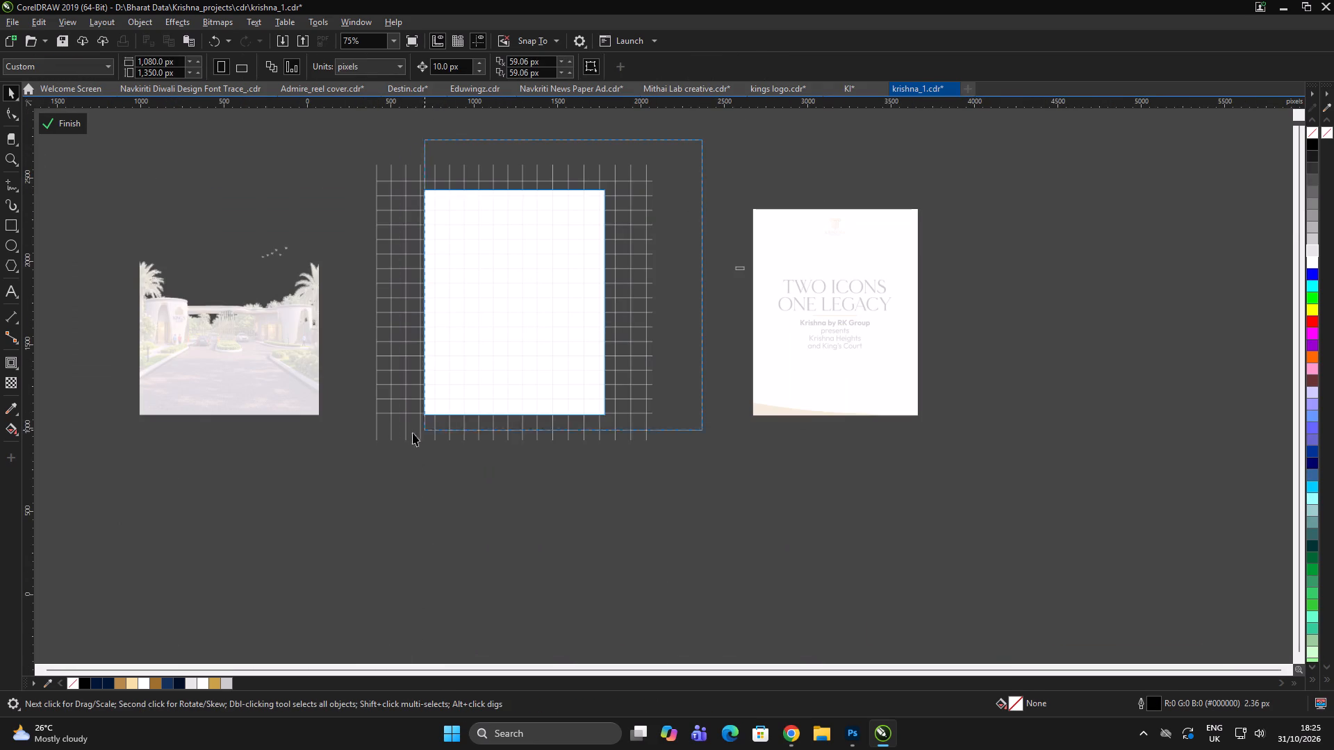
pyautogui.moveTo(413, 433); pyautogui.dragTo(362, 466)
pyautogui.moveTo(654, 442); pyautogui.dragTo(636, 446)
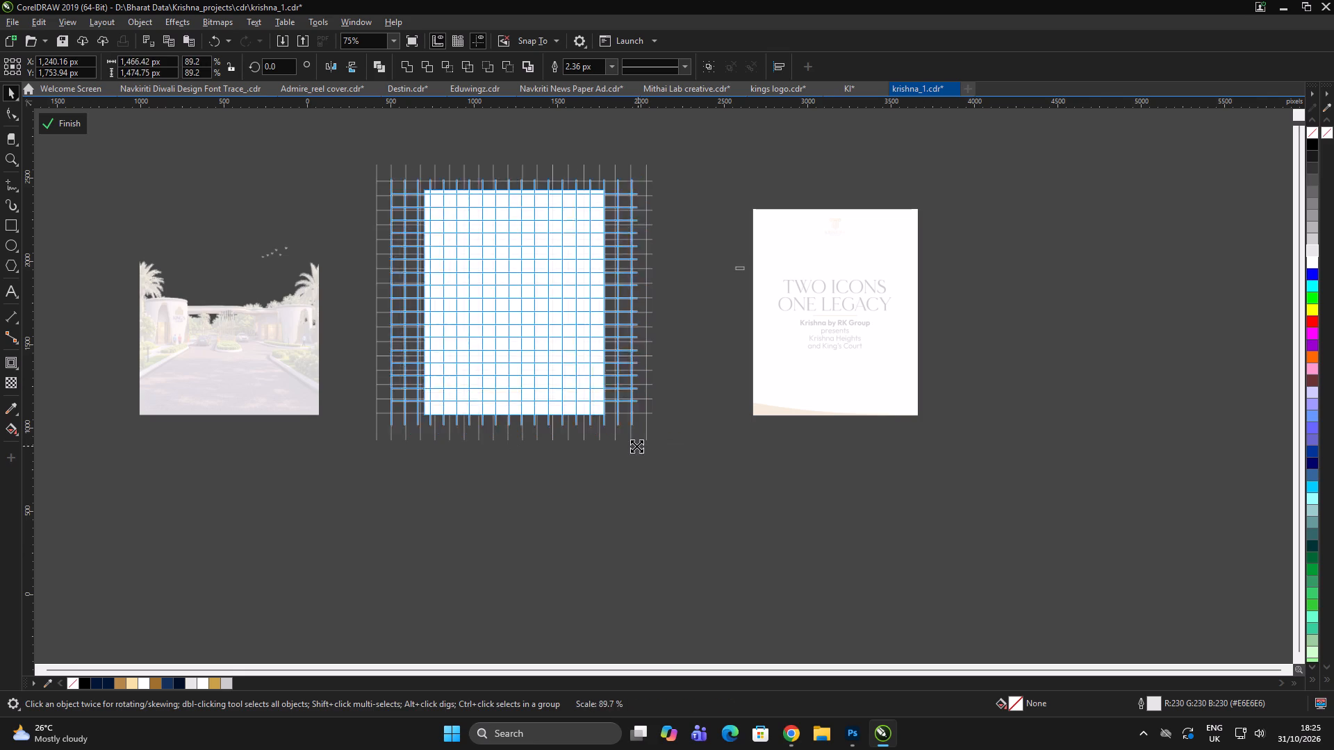
pyautogui.moveTo(636, 446); pyautogui.dragTo(617, 449)
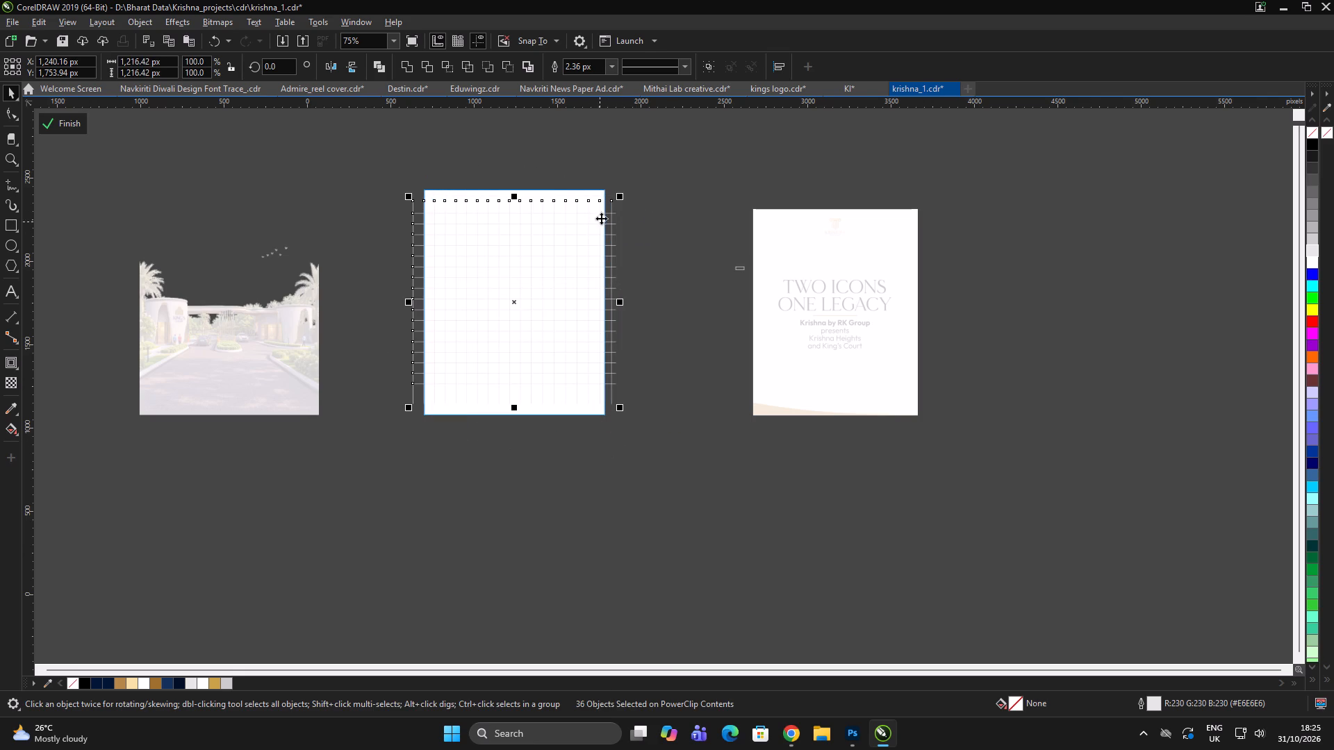
pyautogui.hotkey('ctrl', 'g')
# Move the grid group straight up about 89 px so it extends above the page's top edge.
pyautogui.scroll(2, 611, 208)
pyautogui.moveTo(614, 230); pyautogui.dragTo(619, 190)
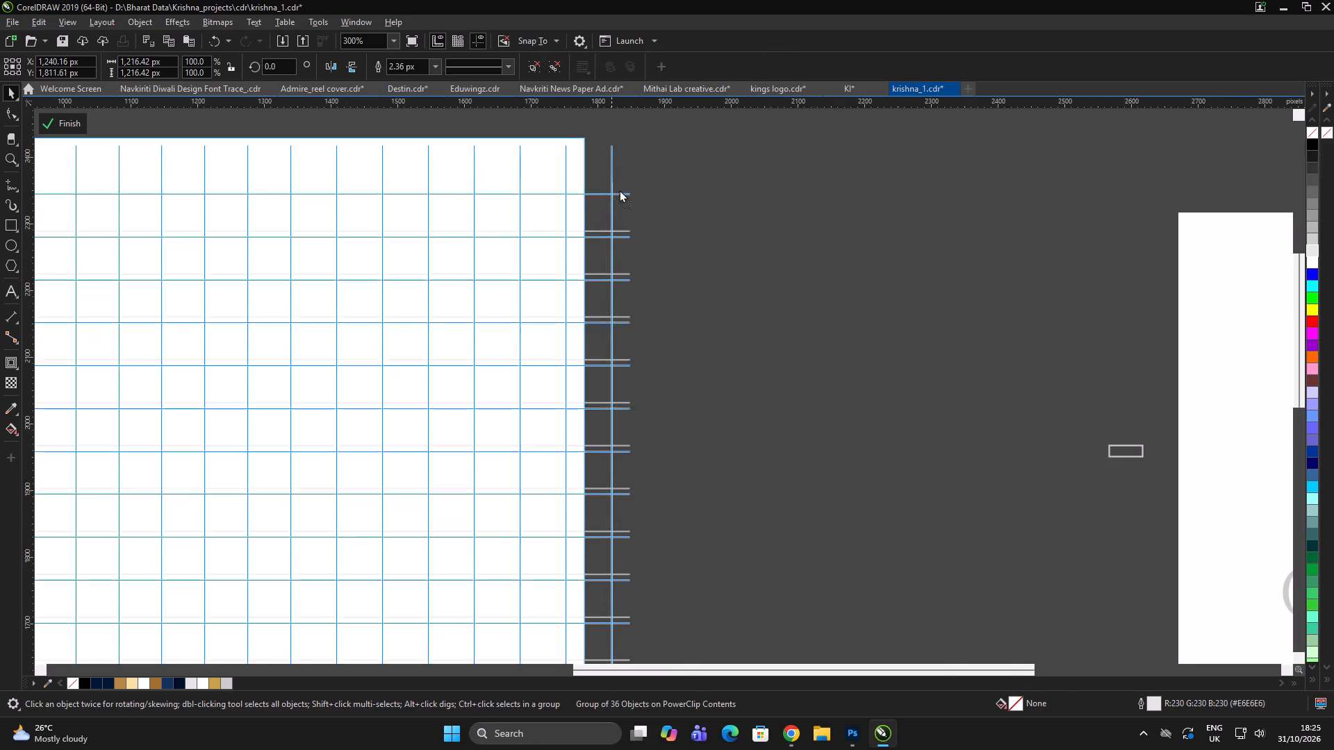
pyautogui.moveTo(619, 190); pyautogui.dragTo(626, 172)
pyautogui.scroll(-2, 541, 164)
pyautogui.doubleClick(697, 194)
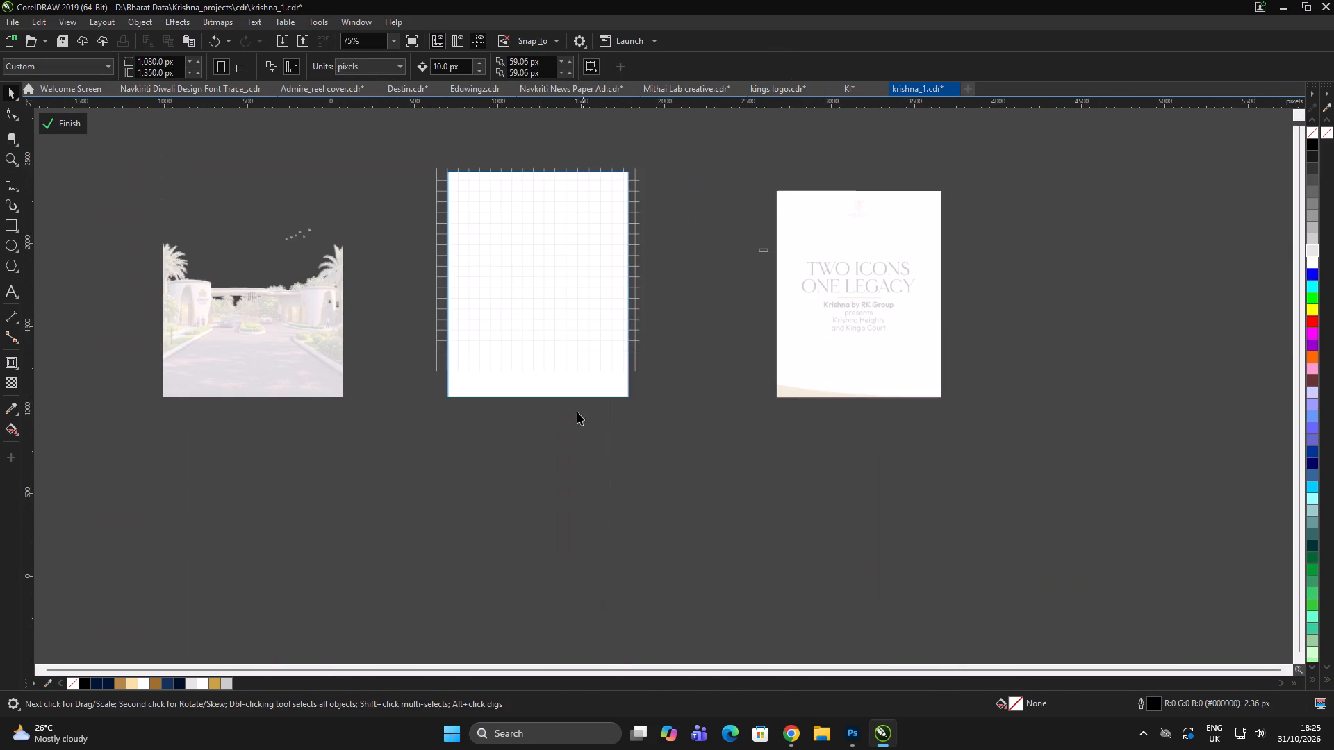
# Ungroup the repositioned grid so its lines can be selected individually.
pyautogui.scroll(1, 574, 401)
pyautogui.click(698, 335)
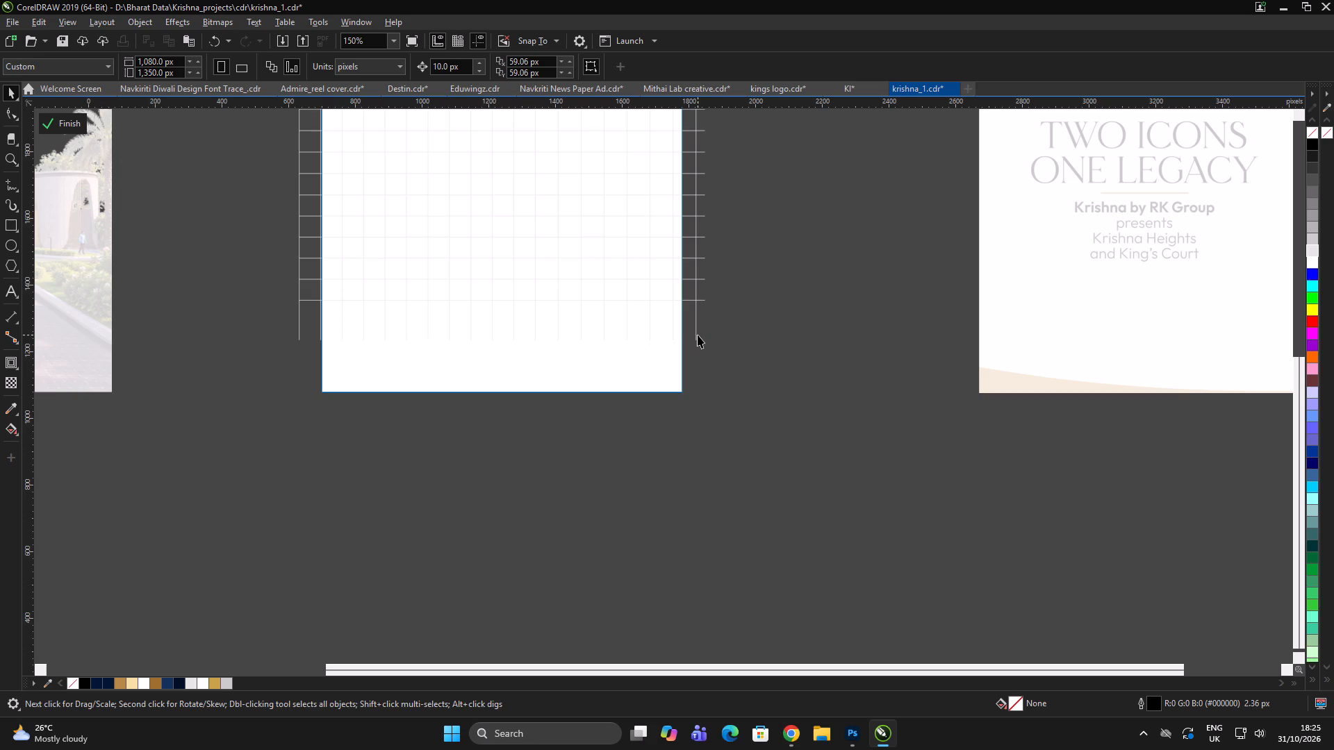
pyautogui.doubleClick(698, 335)
pyautogui.hotkey('ctrl', 'u')
pyautogui.doubleClick(758, 332)
pyautogui.scroll(1, 677, 329)
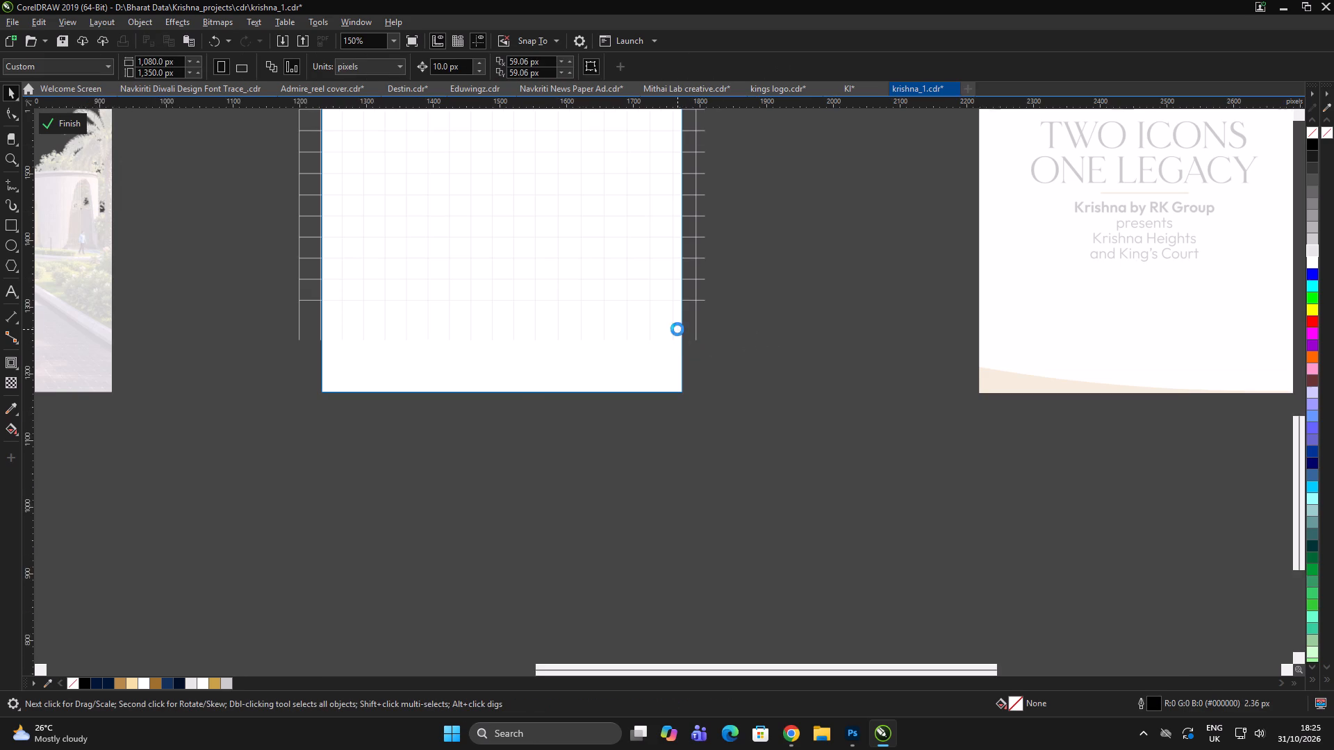
pyautogui.scroll(1, 677, 329)
pyautogui.click(650, 348)
pyautogui.scroll(-2, 761, 348)
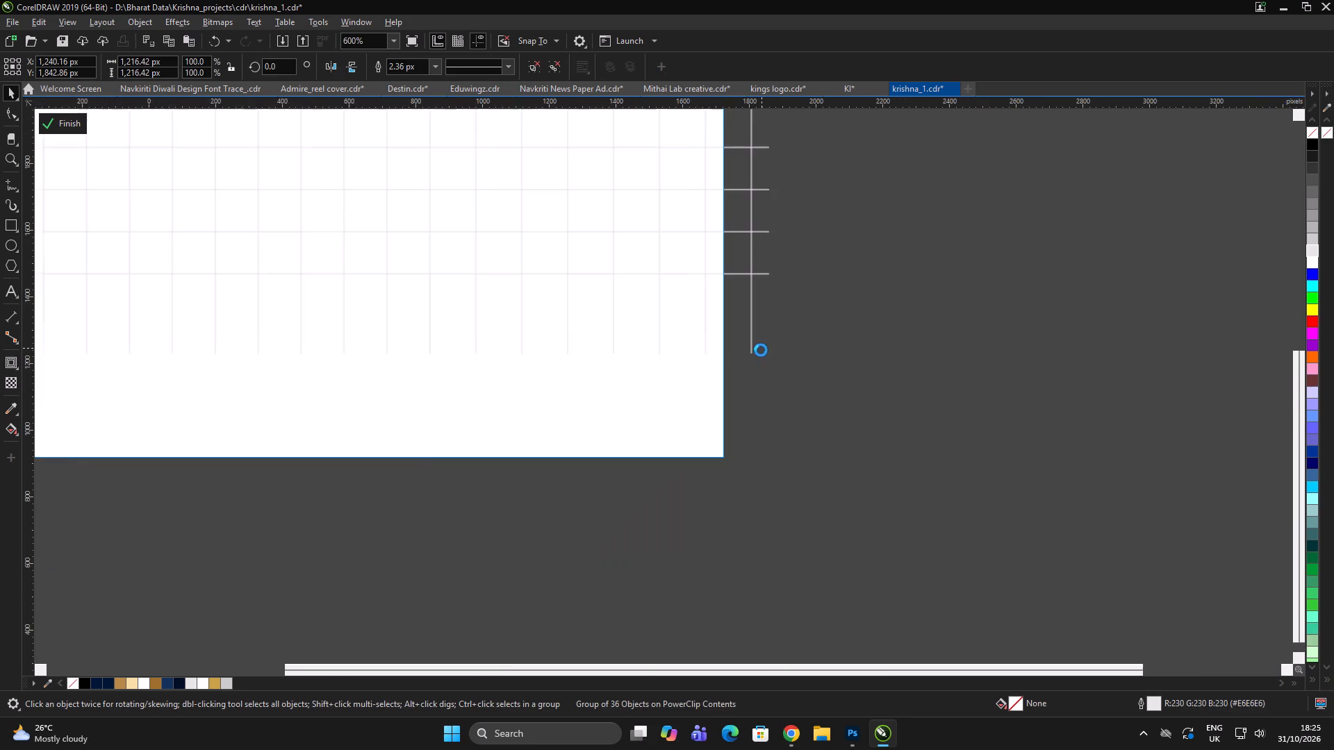
pyautogui.hotkey('ctrl', 'u')
pyautogui.click(797, 334)
# Select all 19 vertical grid lines and stretch them downward past the page's bottom edge to about 1437 px high.
pyautogui.scroll(1, 362, 373)
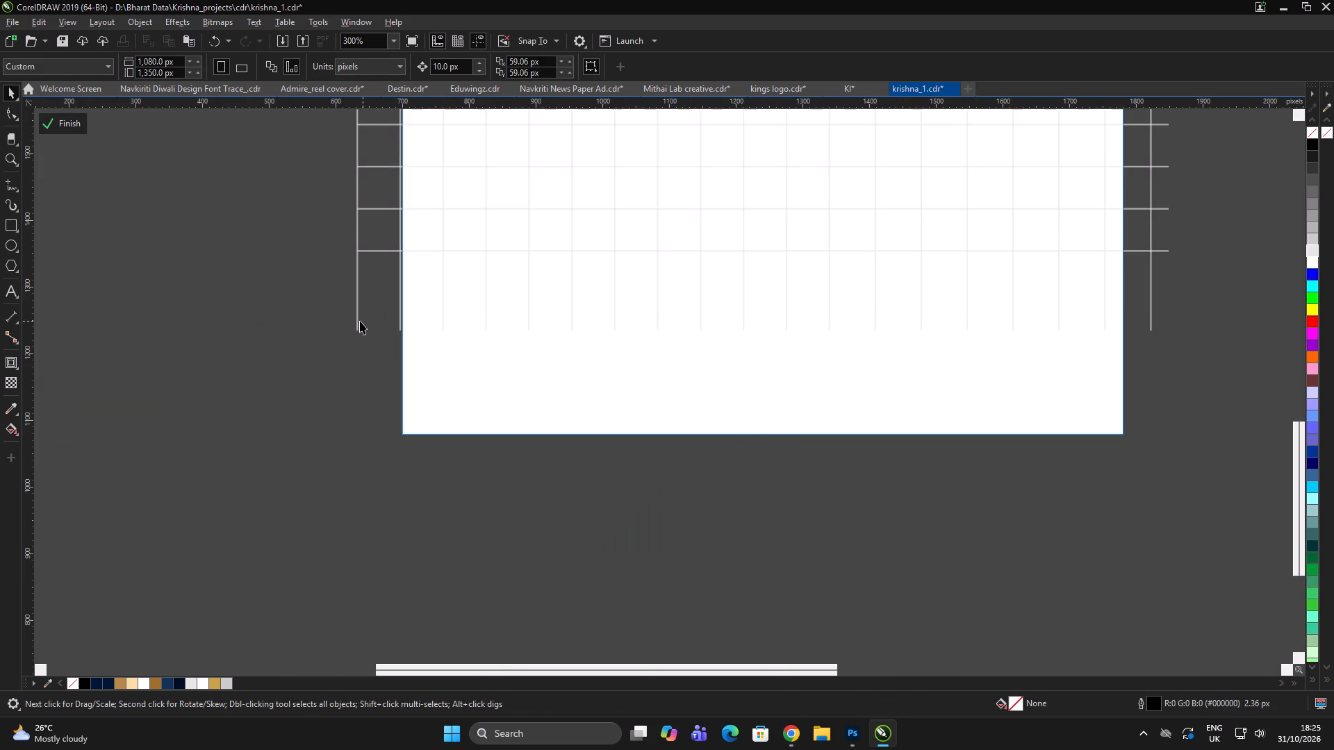
pyautogui.click(356, 326)
pyautogui.keyDown('shift'); pyautogui.click(400, 327); pyautogui.keyUp('shift')
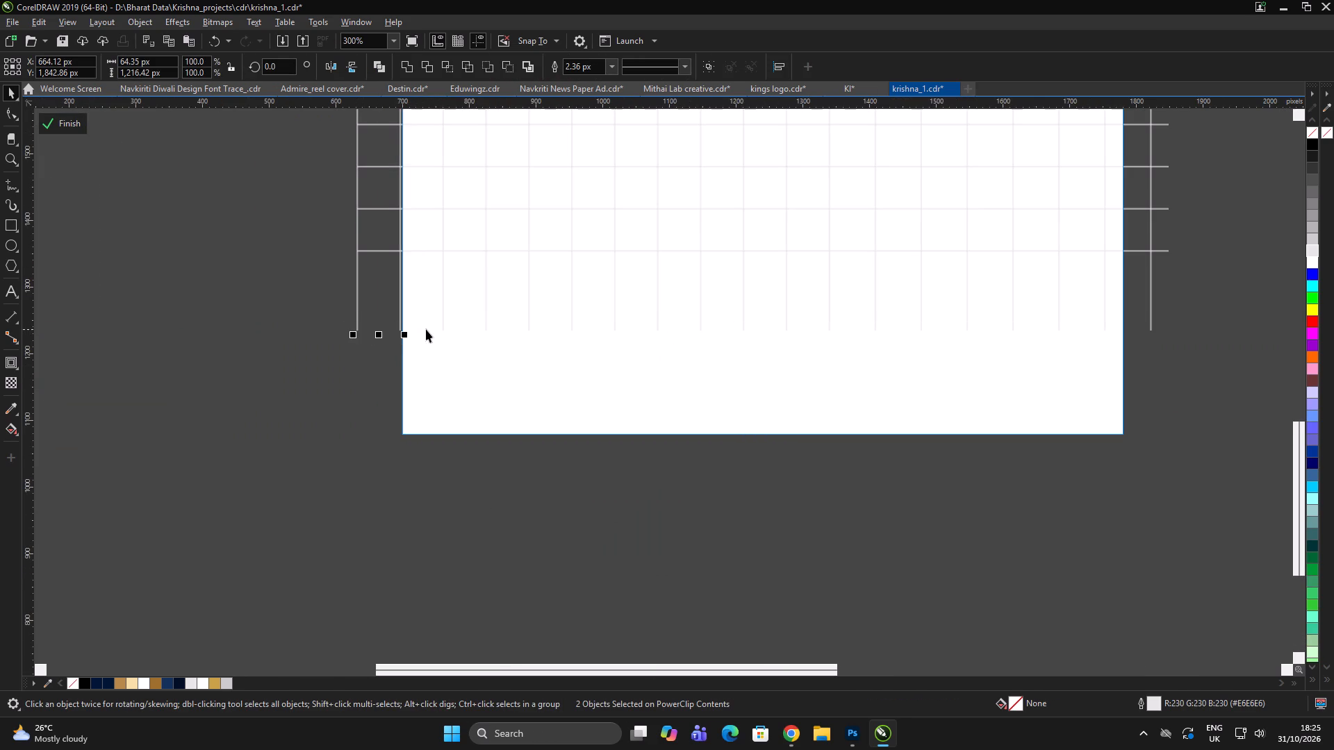
pyautogui.keyDown('shift'); pyautogui.click(443, 328); pyautogui.keyUp('shift')
pyautogui.keyDown('shift'); pyautogui.click(484, 327); pyautogui.keyUp('shift')
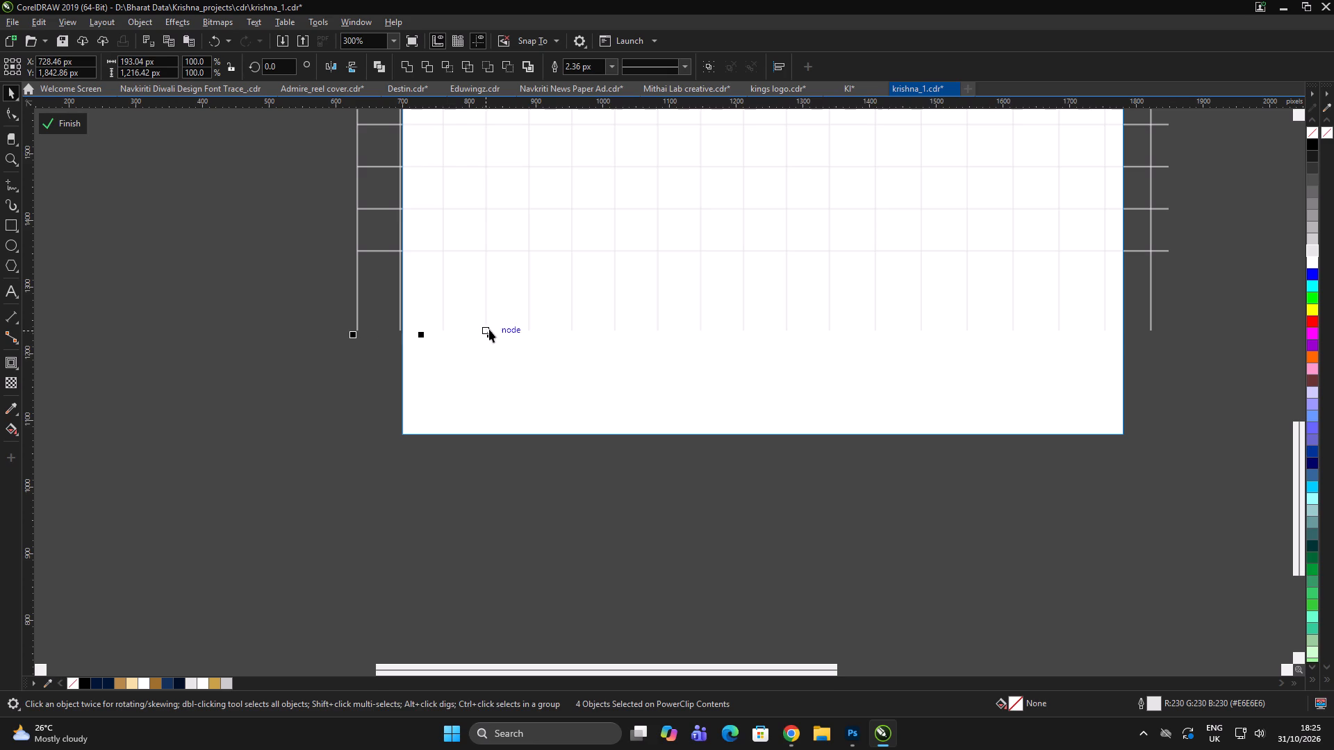
pyautogui.keyDown('shift'); pyautogui.click(528, 326); pyautogui.keyUp('shift')
pyautogui.keyDown('shift'); pyautogui.click(570, 328); pyautogui.keyUp('shift')
pyautogui.keyDown('shift'); pyautogui.click(616, 326); pyautogui.keyUp('shift')
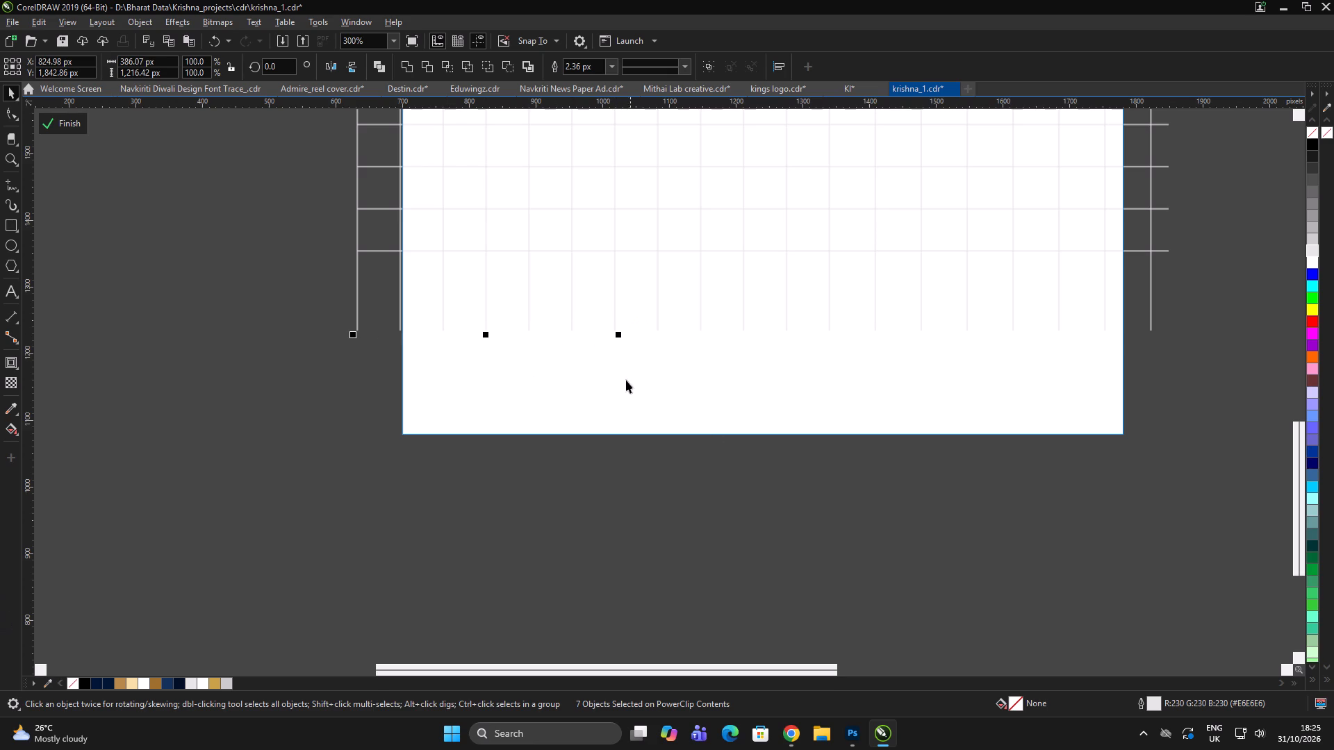
pyautogui.keyDown('shift'); pyautogui.click(658, 328); pyautogui.keyUp('shift')
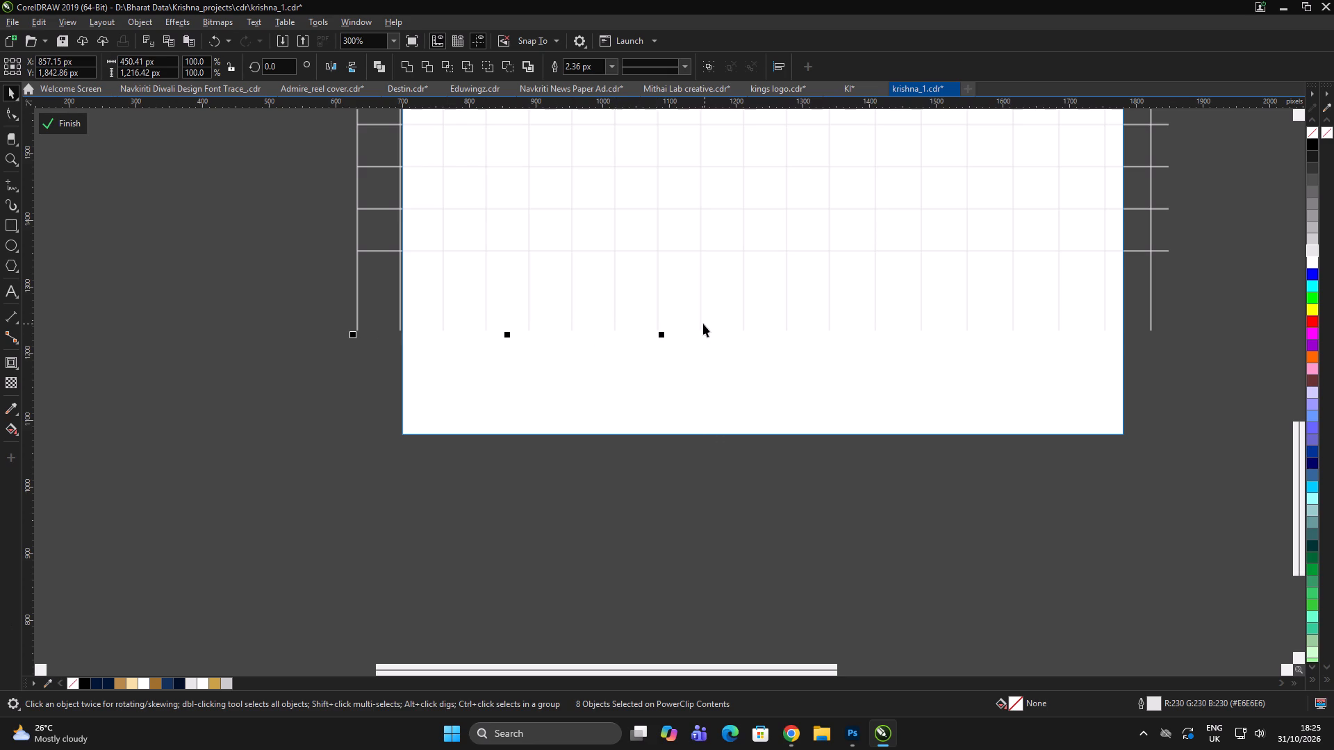
pyautogui.keyDown('shift'); pyautogui.click(701, 324); pyautogui.keyUp('shift')
pyautogui.keyDown('shift'); pyautogui.click(745, 328); pyautogui.keyUp('shift')
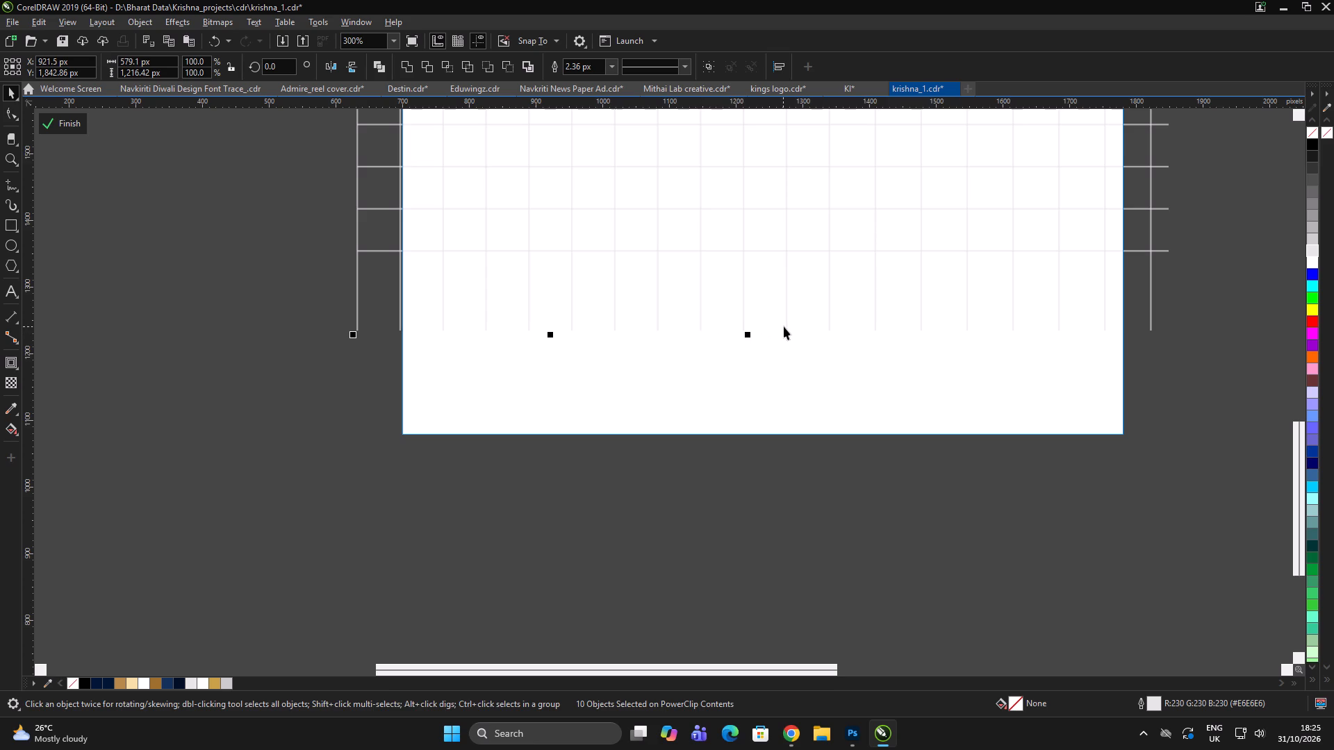
pyautogui.keyDown('shift'); pyautogui.click(788, 327); pyautogui.keyUp('shift')
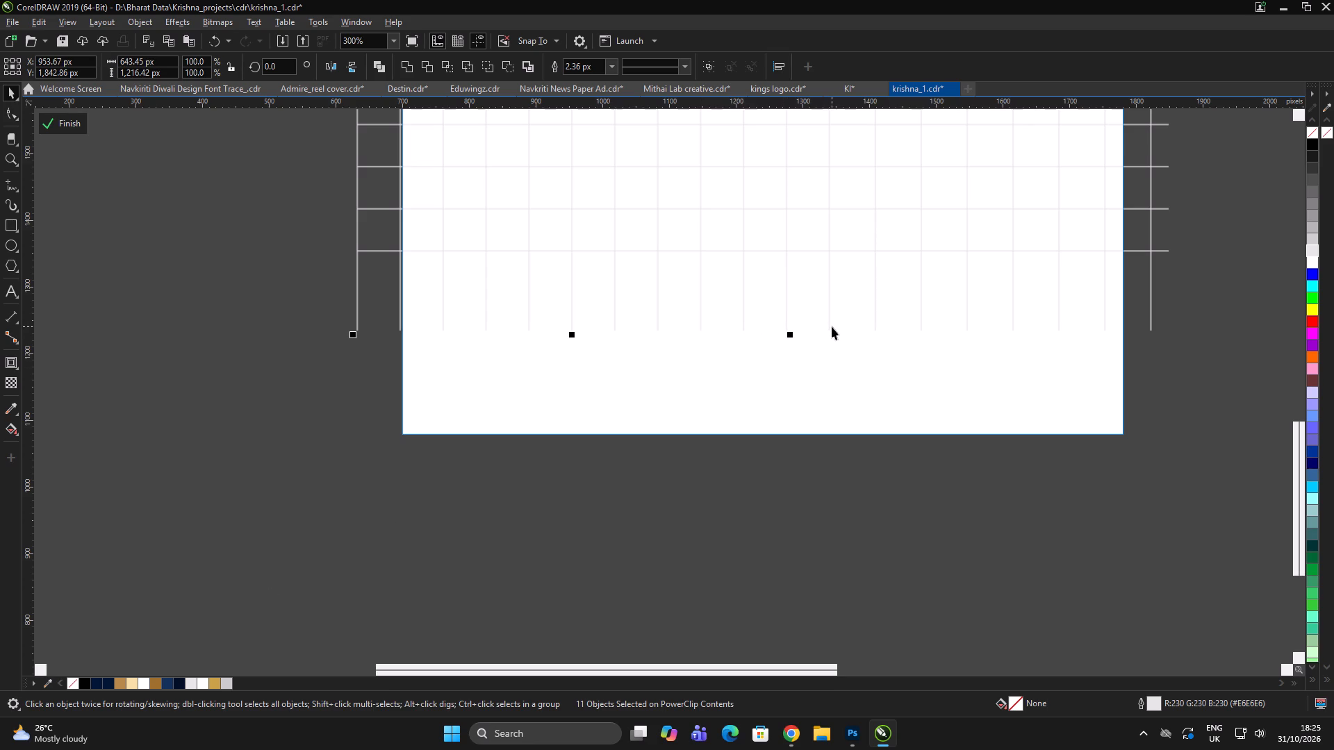
pyautogui.keyDown('shift'); pyautogui.click(830, 327); pyautogui.keyUp('shift')
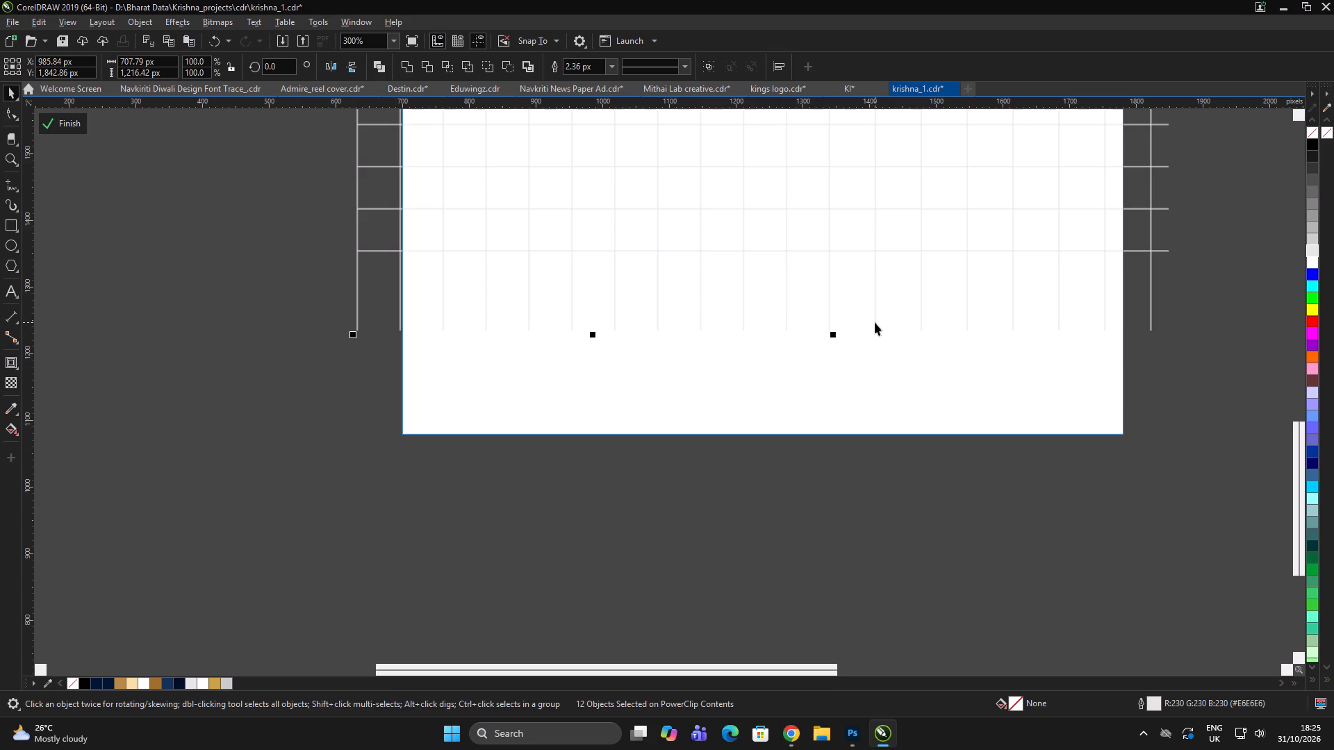
pyautogui.keyDown('shift'); pyautogui.click(875, 321); pyautogui.keyUp('shift')
pyautogui.keyDown('shift'); pyautogui.click(921, 326); pyautogui.keyUp('shift')
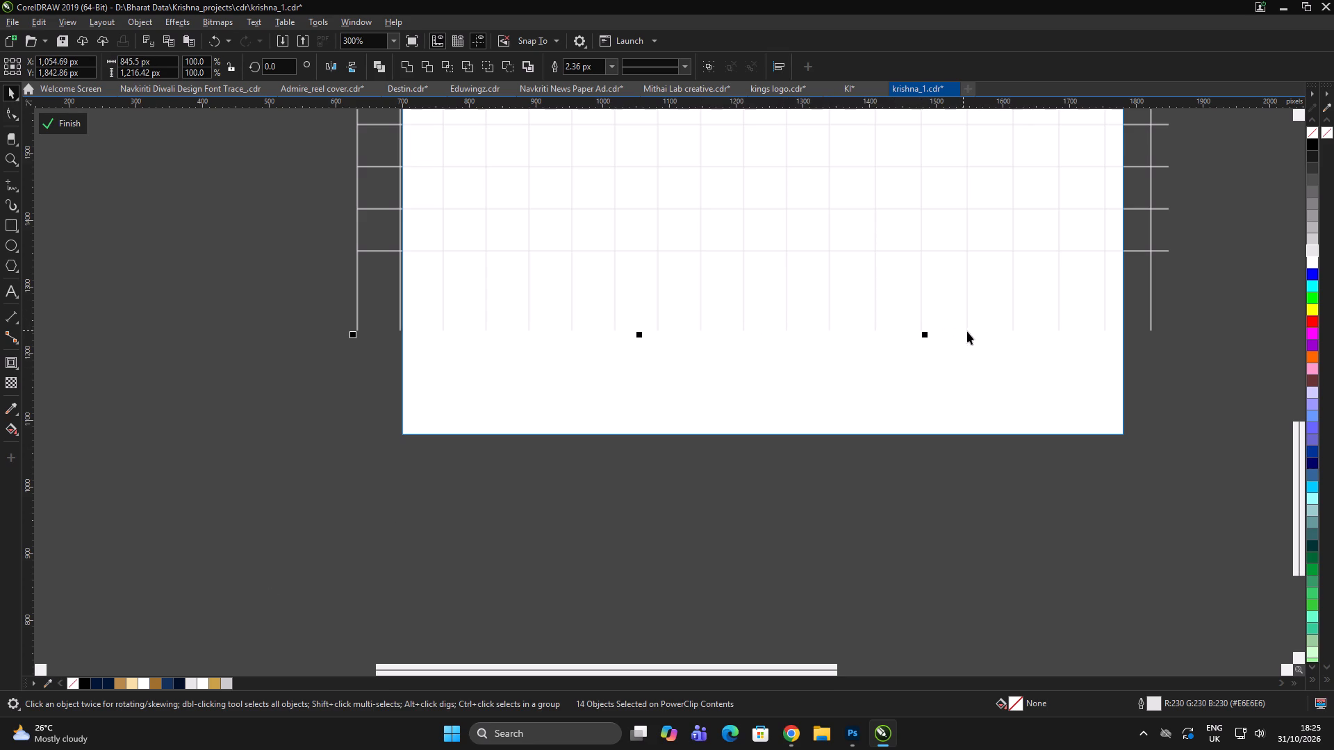
pyautogui.keyDown('shift'); pyautogui.click(967, 331); pyautogui.keyUp('shift')
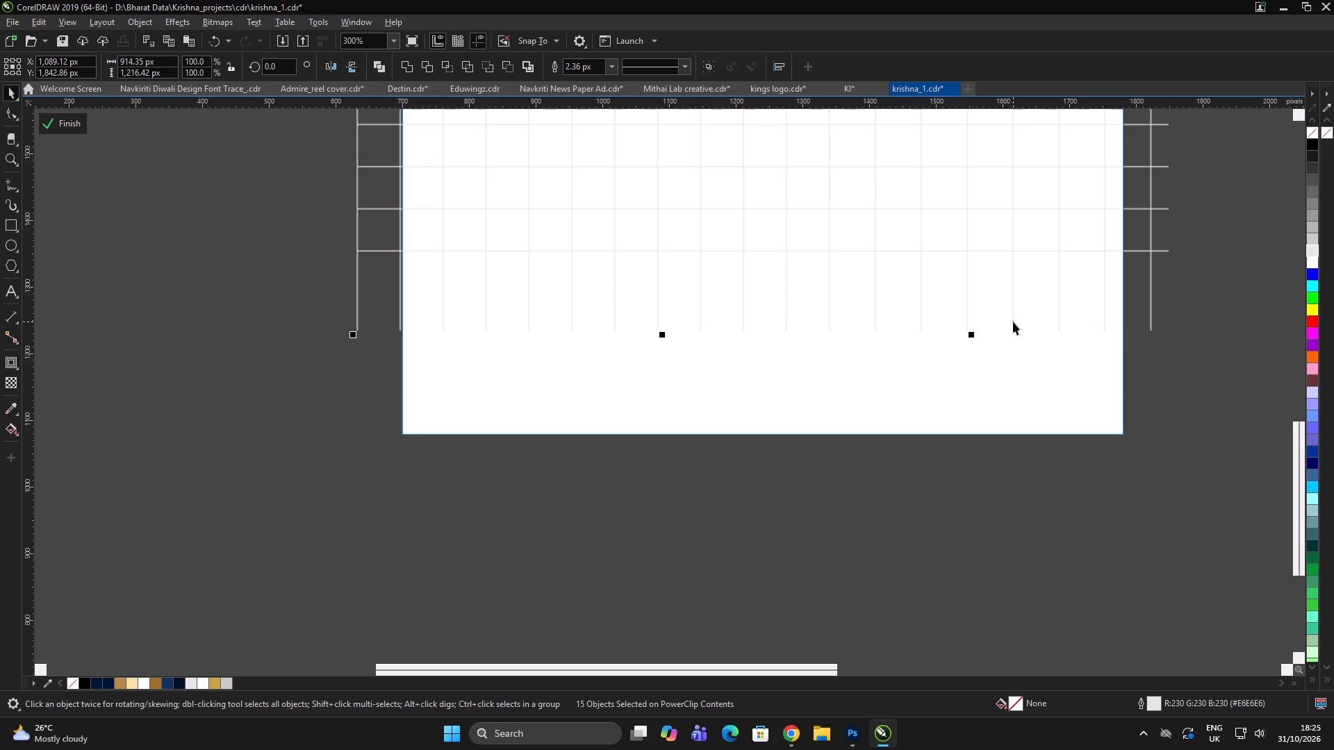
pyautogui.keyDown('shift'); pyautogui.click(1014, 321); pyautogui.keyUp('shift')
pyautogui.keyDown('shift'); pyautogui.click(1058, 326); pyautogui.keyUp('shift')
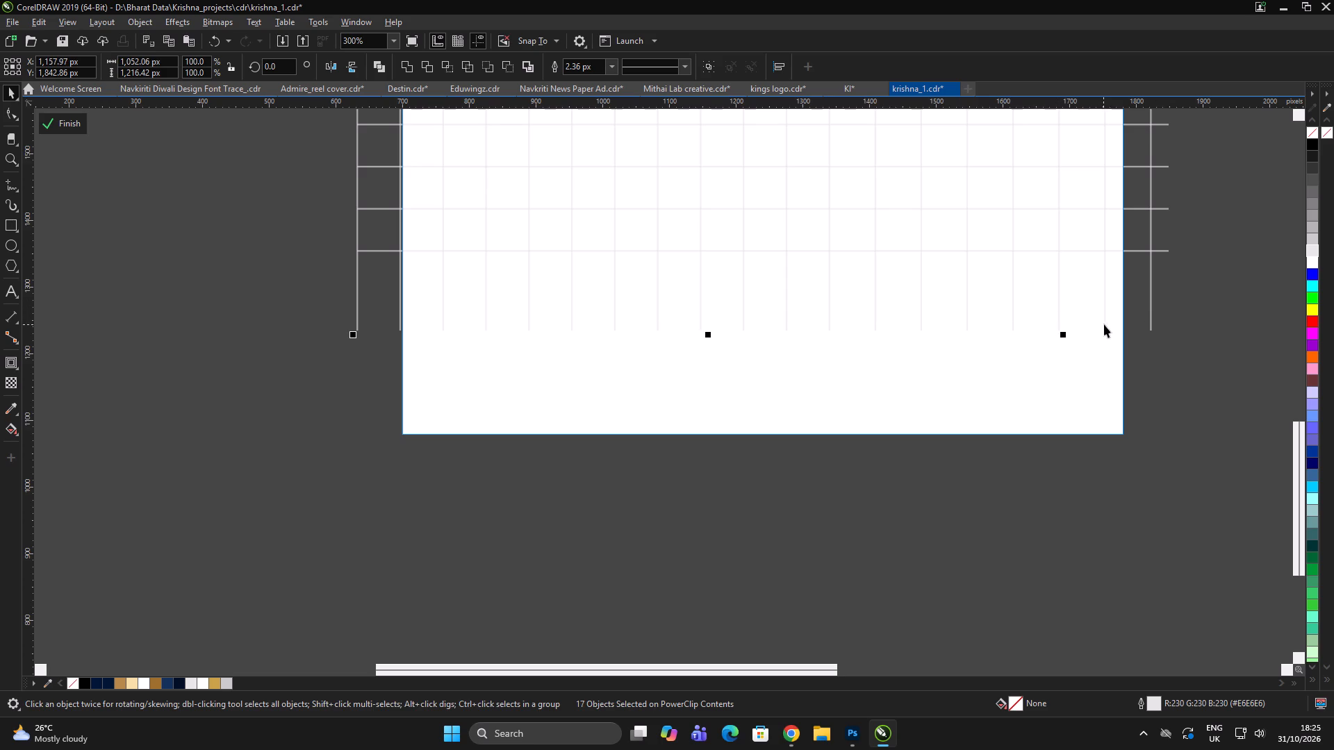
pyautogui.keyDown('shift'); pyautogui.click(1106, 324); pyautogui.keyUp('shift')
pyautogui.keyDown('shift'); pyautogui.click(1153, 331); pyautogui.keyUp('shift')
pyautogui.moveTo(756, 336); pyautogui.dragTo(761, 483)
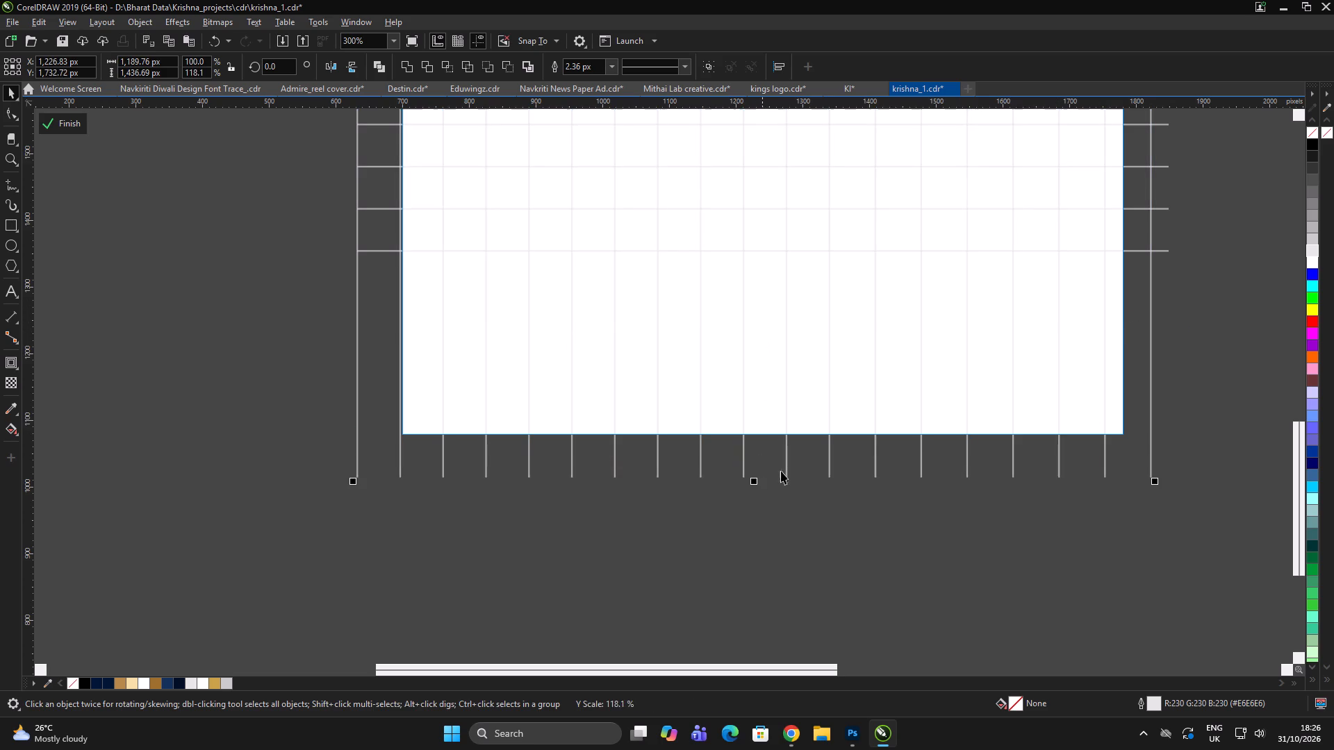
# Draw a vertical spacing guide about 63 px long between the two lowest horizontal lines, and move it directly below the lowest one.
pyautogui.click(1178, 294)
pyautogui.click(1154, 252)
pyautogui.scroll(2, 1172, 255)
pyautogui.scroll(-1, 873, 226)
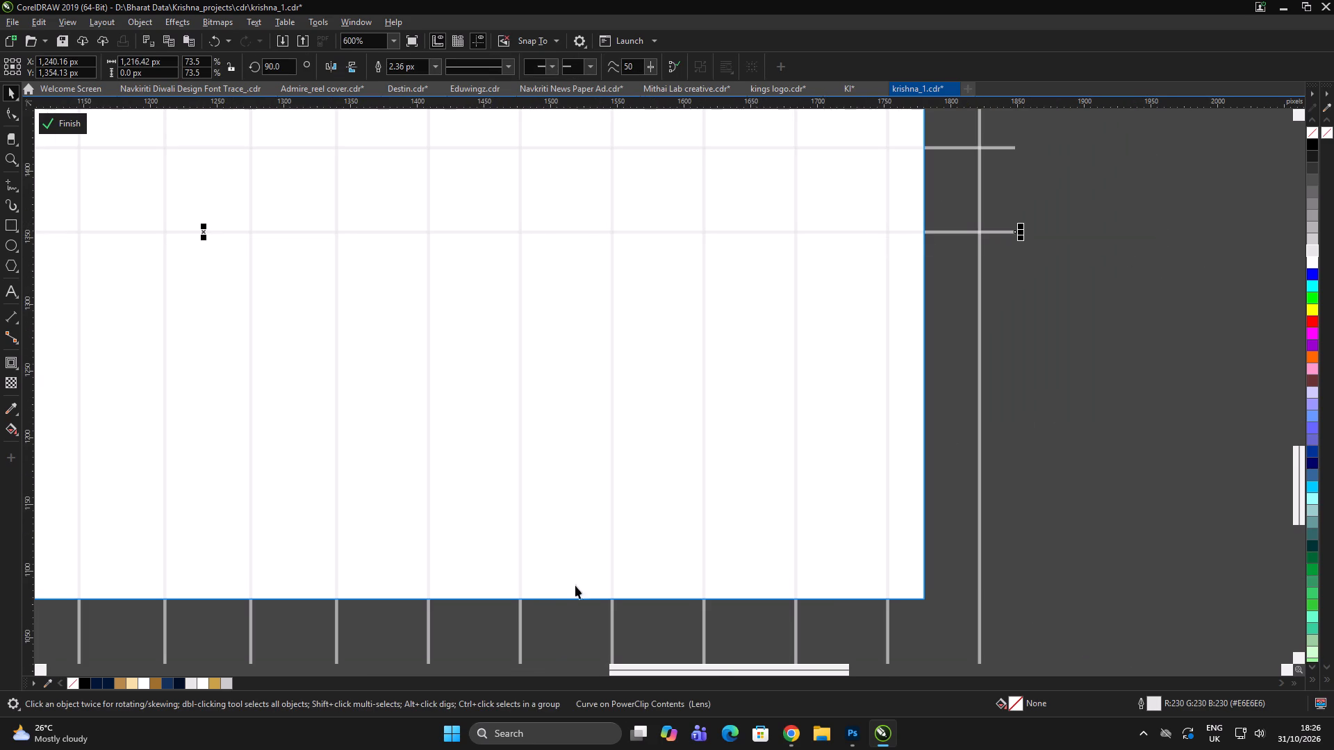
pyautogui.scroll(1, 840, 153)
pyautogui.press('F5')
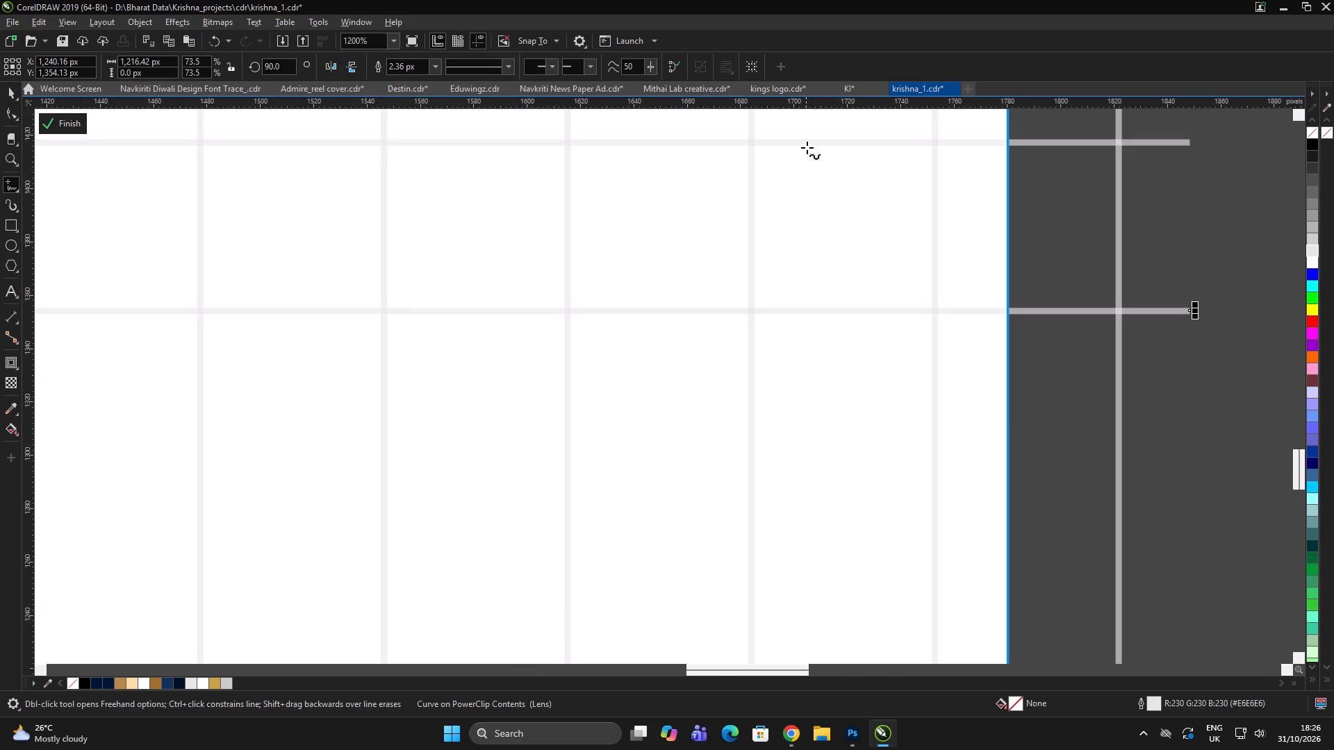
pyautogui.click(807, 142)
pyautogui.keyDown('shift'); pyautogui.click(803, 310); pyautogui.keyUp('shift')
pyautogui.press('space')
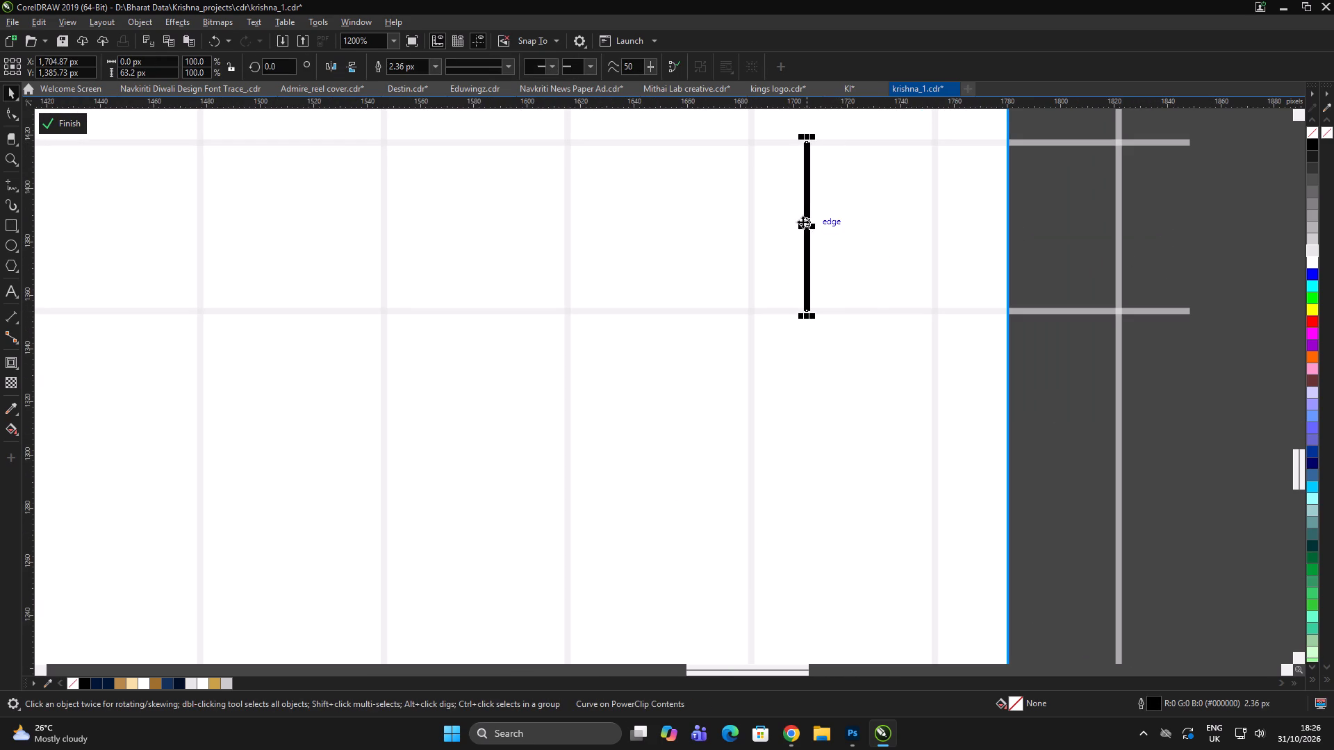
pyautogui.moveTo(807, 222); pyautogui.dragTo(807, 391)
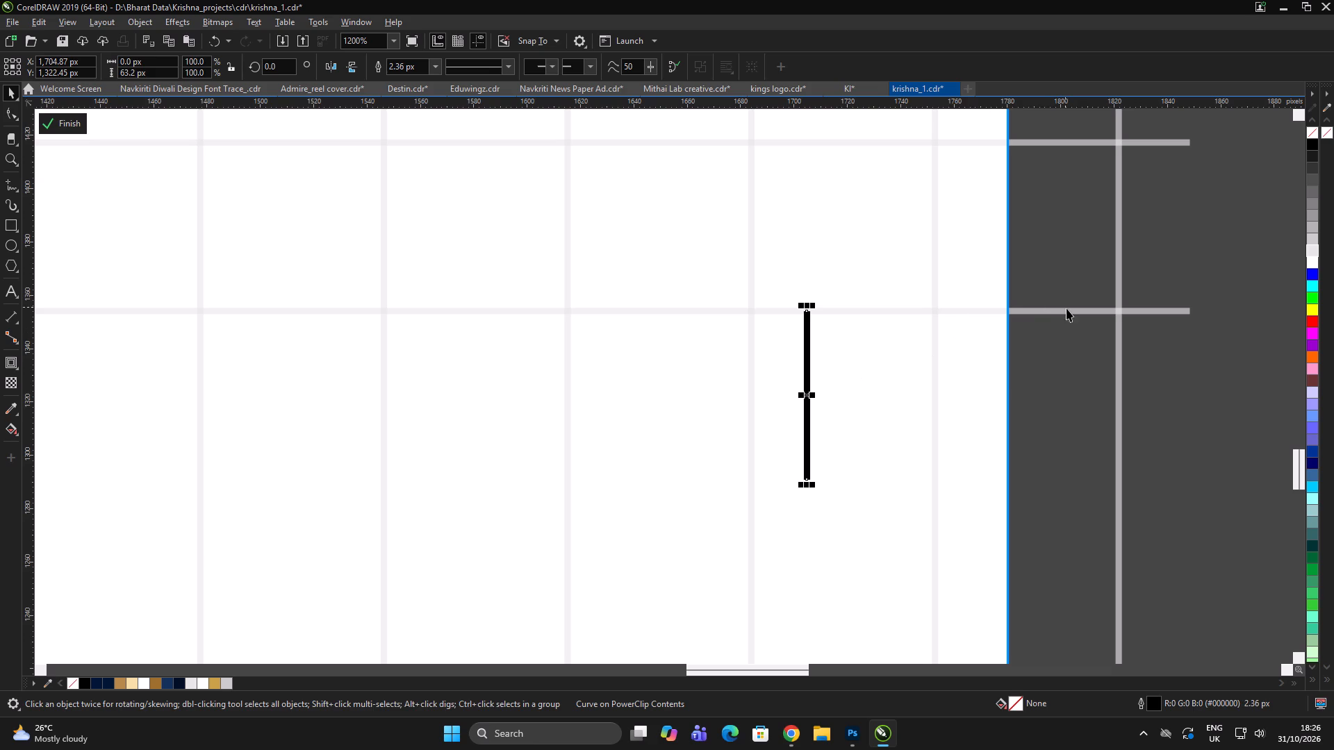
# Duplicate the lowest horizontal grid line one spacing below, and repeat the duplication three more times down to the page's bottom edge.
pyautogui.click(1068, 309)
pyautogui.moveTo(1051, 306); pyautogui.dragTo(1005, 466)
pyautogui.click(1158, 312)
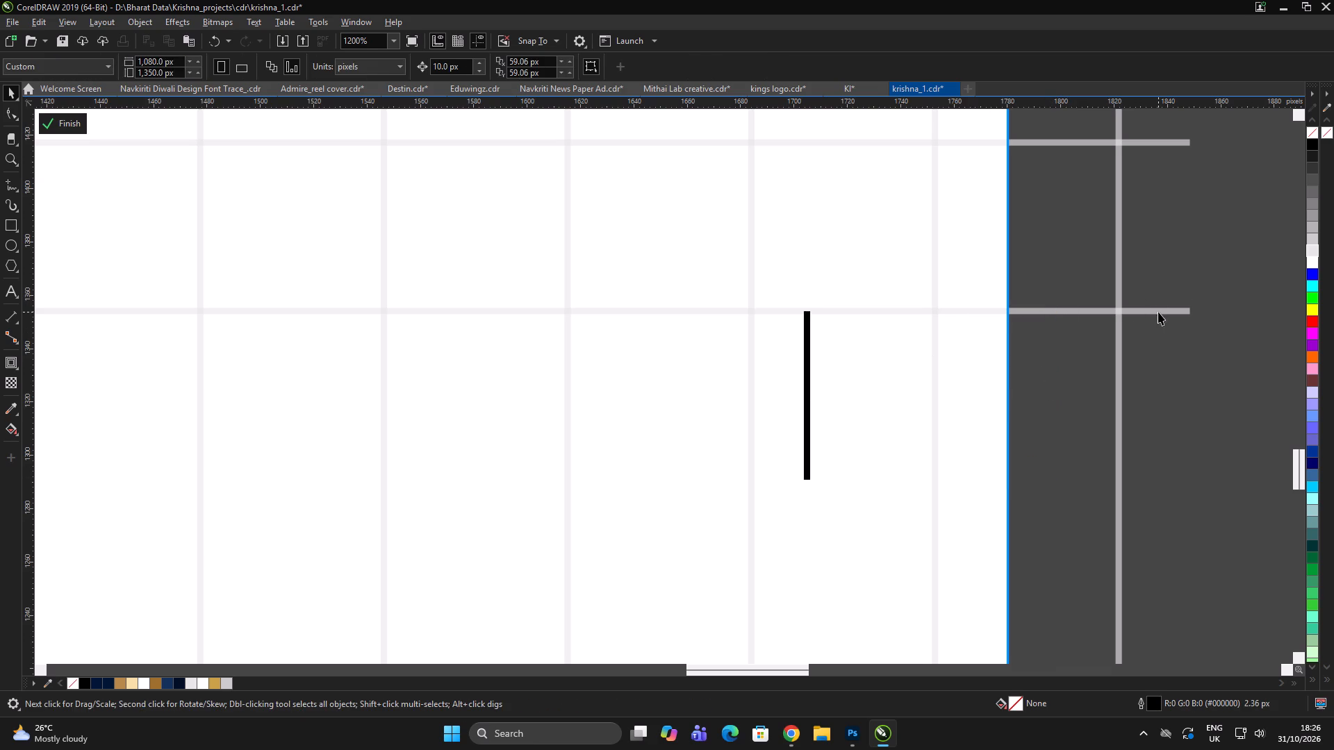
pyautogui.moveTo(1154, 310); pyautogui.dragTo(1128, 479)
pyautogui.keyDown('shift'); pyautogui.rightClick(1128, 479); pyautogui.keyUp('shift')
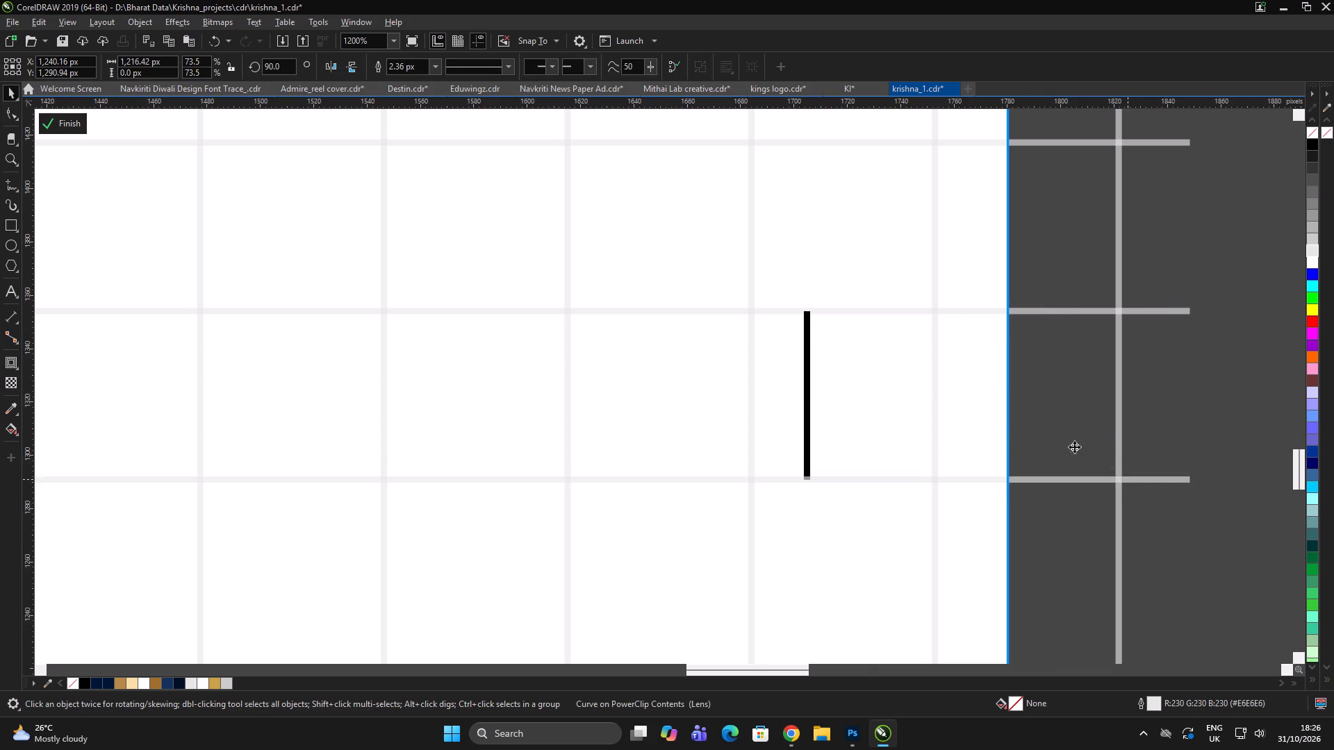
pyautogui.scroll(-3, 710, 299)
pyautogui.hotkey('ctrl', 'r')
pyautogui.hotkey('ctrl', 'r')
pyautogui.hotkey('ctrl', 'r')
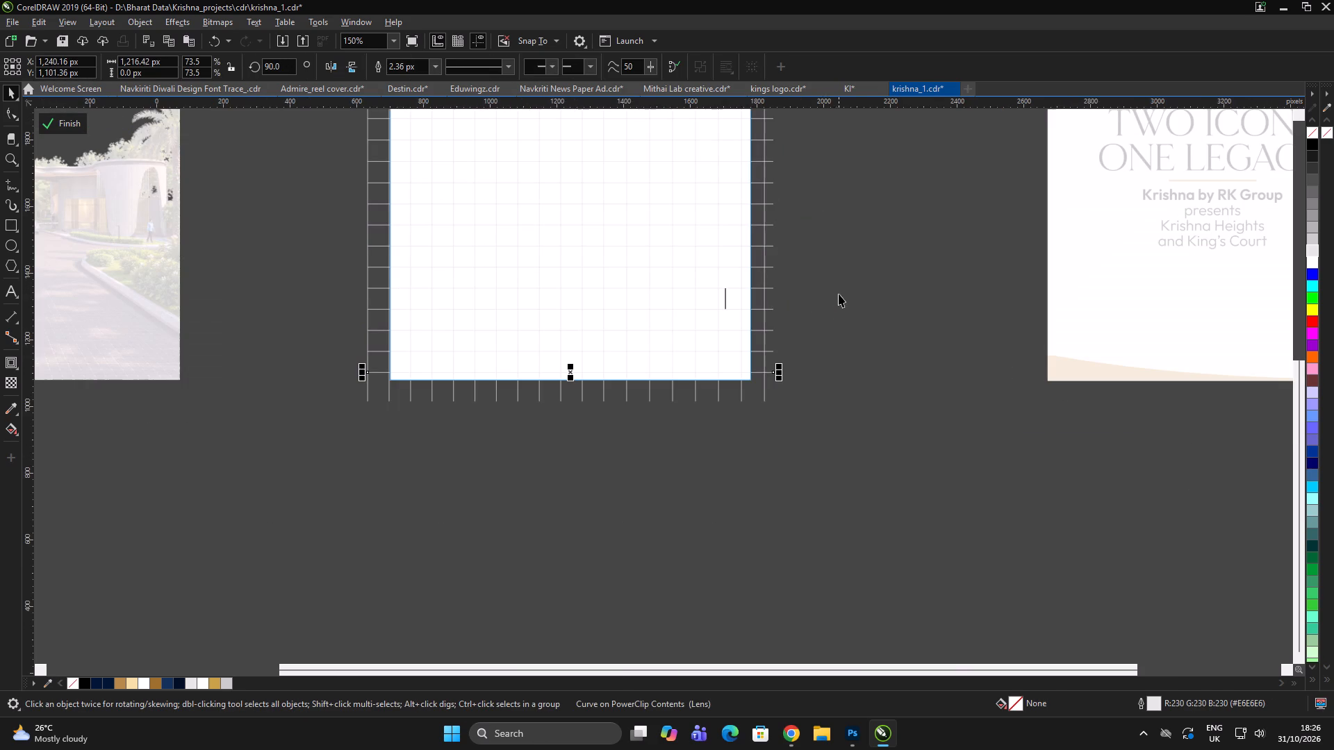
pyautogui.click(876, 347)
pyautogui.moveTo(856, 338); pyautogui.dragTo(846, 335)
# Delete the short black spacing guide and finish editing the grid's clipped contents.
pyautogui.moveTo(850, 249); pyautogui.dragTo(705, 321)
pyautogui.scroll(1, 771, 324)
pyautogui.press('Delete')
pyautogui.click(903, 302)
pyautogui.moveTo(898, 298); pyautogui.dragTo(881, 297)
pyautogui.scroll(-3, 778, 383)
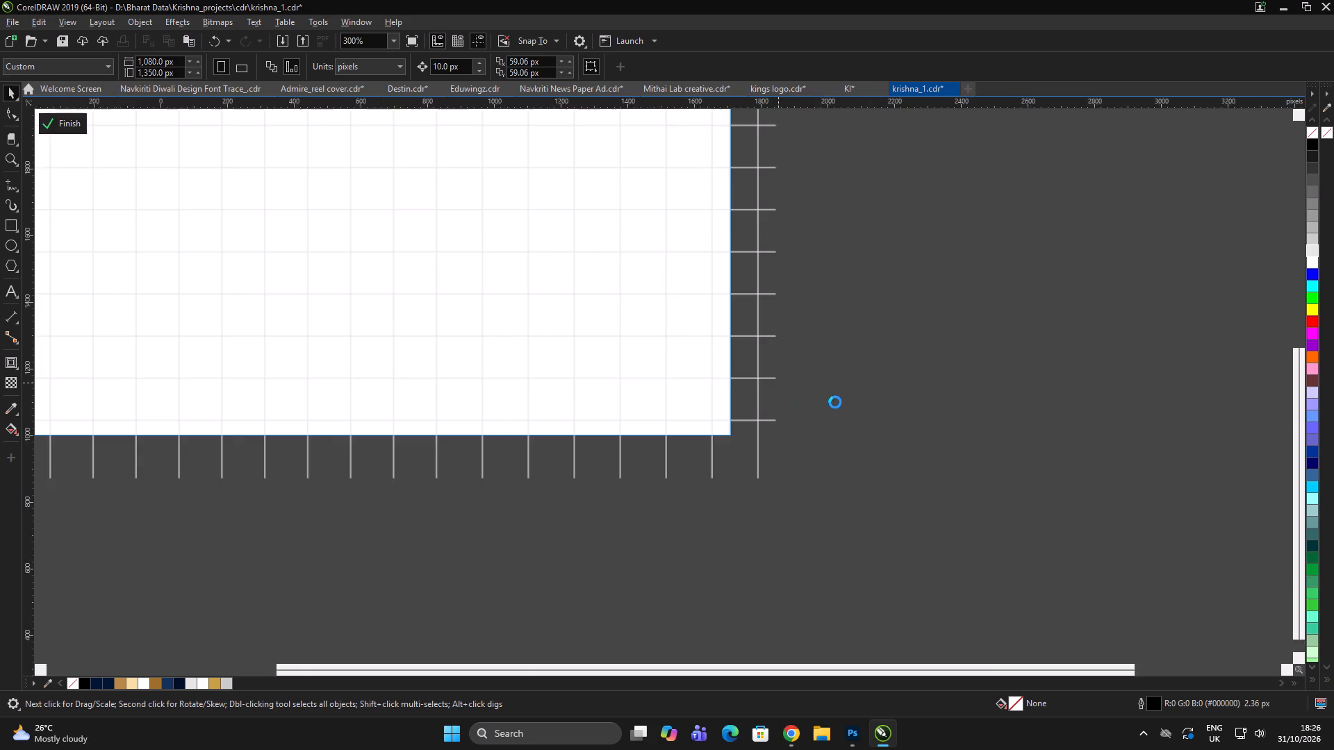
pyautogui.doubleClick(864, 403)
pyautogui.moveTo(888, 376); pyautogui.dragTo(840, 362)
pyautogui.click(63, 122)
pyautogui.doubleClick(793, 438)
# Align the King's Court cut-out to the centre of the gridded page.
pyautogui.scroll(2, 755, 194)
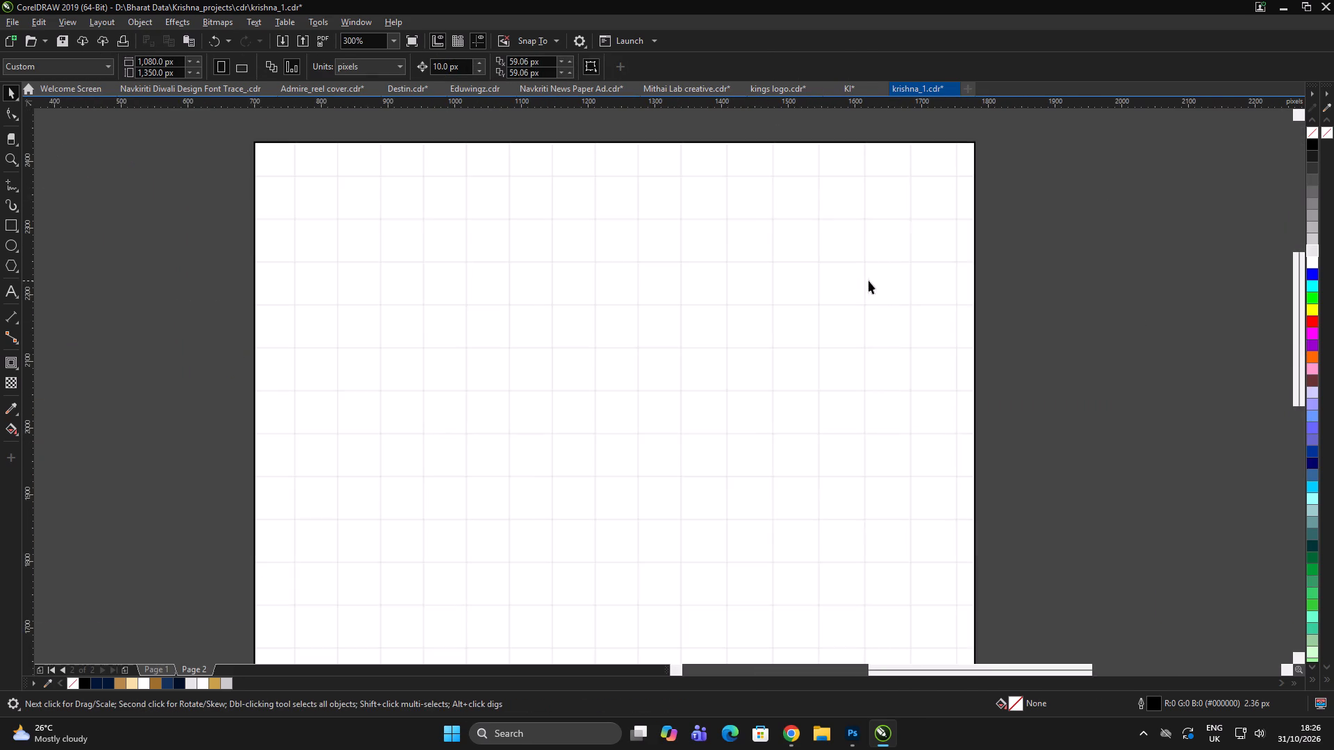
pyautogui.scroll(-1, 598, 224)
pyautogui.doubleClick(845, 226)
pyautogui.click(850, 232)
pyautogui.click(600, 306)
pyautogui.scroll(-3, 613, 202)
pyautogui.click(705, 283)
pyautogui.scroll(1, 631, 247)
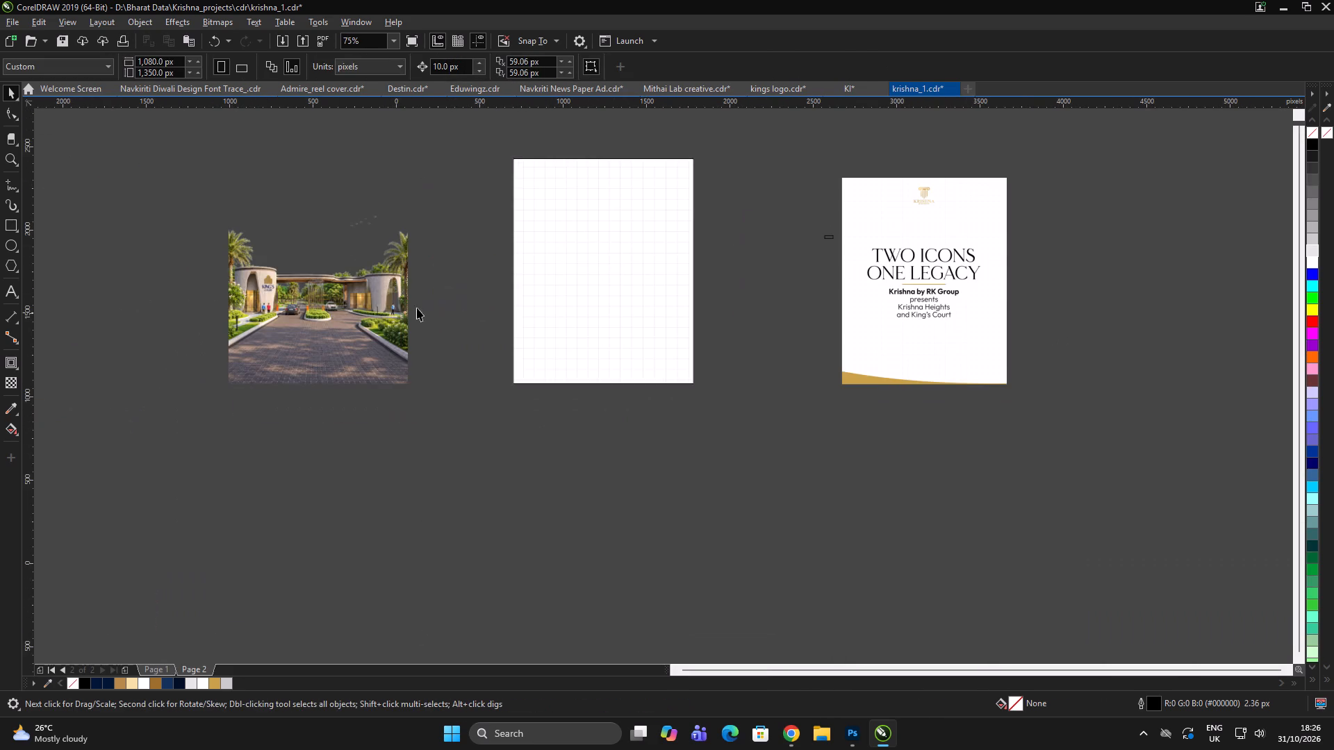
pyautogui.click(362, 296)
pyautogui.keyDown('shift'); pyautogui.click(604, 310); pyautogui.keyUp('shift')
pyautogui.press('c')
pyautogui.doubleClick(837, 251)
# Erase the flock of birds from the sky area of the King's Court cut-out.
pyautogui.scroll(2, 639, 242)
pyautogui.scroll(1, 789, 313)
pyautogui.scroll(-2, 760, 325)
pyautogui.click(787, 350)
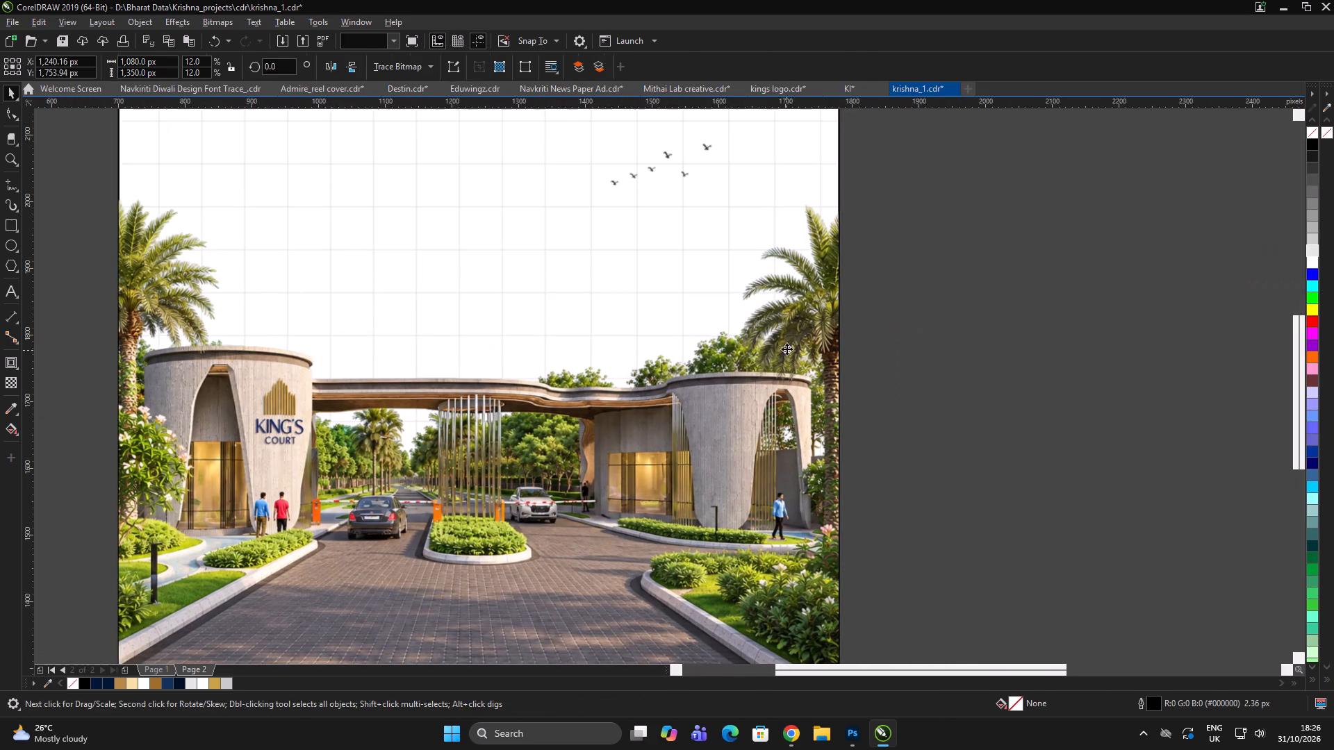
pyautogui.scroll(1, 744, 256)
pyautogui.scroll(-1, 723, 337)
pyautogui.press('x')
pyautogui.moveTo(602, 224); pyautogui.dragTo(675, 210)
pyautogui.press('space')
pyautogui.click(830, 239)
pyautogui.click(841, 240)
pyautogui.scroll(-1, 670, 269)
pyautogui.click(876, 301)
pyautogui.moveTo(873, 302); pyautogui.dragTo(868, 308)
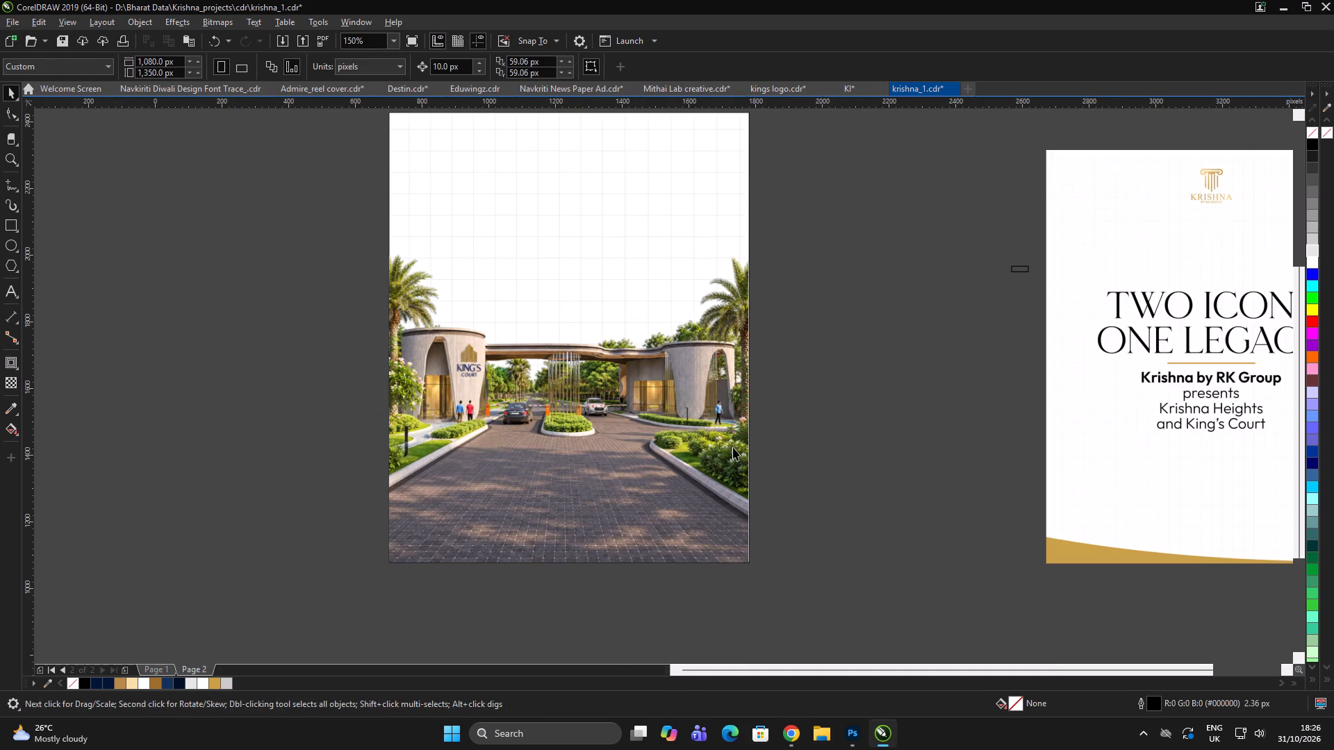
# Move the King's Court cut-out straight down about 206 px so it extends below the page's bottom edge.
pyautogui.click(717, 446)
pyautogui.moveTo(723, 382); pyautogui.dragTo(722, 451)
pyautogui.click(852, 430)
# PowerClip the King's Court cut-out inside the gridded page rectangle.
pyautogui.click(680, 455)
pyautogui.rightClick(687, 444)
pyautogui.click(741, 230)
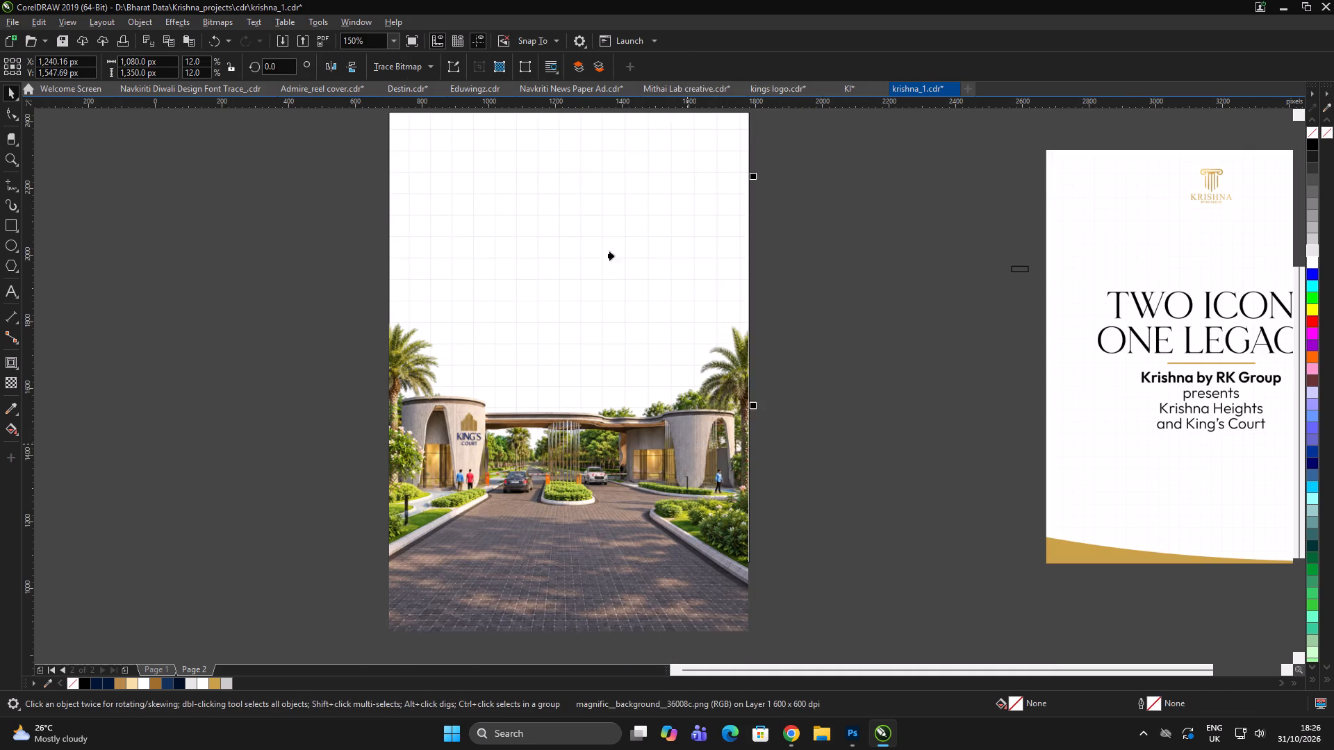
pyautogui.moveTo(584, 269); pyautogui.dragTo(595, 270)
pyautogui.doubleClick(844, 276)
pyautogui.click(654, 421)
pyautogui.click(663, 403)
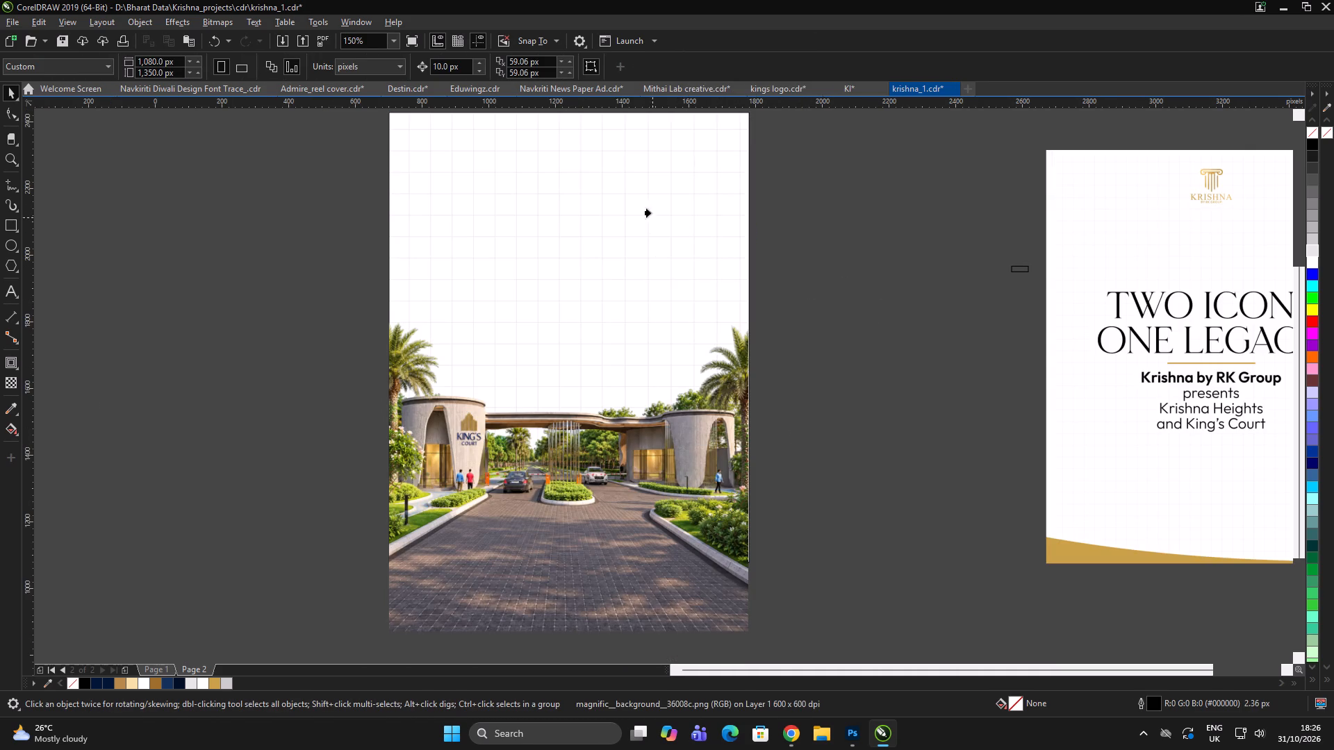
pyautogui.click(638, 179)
# Enlarge the clipped King's Court cut-out to about 1,106 × 1,382 px and shift it up about 31 px.
pyautogui.scroll(-1, 683, 351)
pyautogui.doubleClick(794, 396)
pyautogui.keyDown('alt'); pyautogui.click(682, 423); pyautogui.keyUp('alt')
pyautogui.scroll(1, 711, 440)
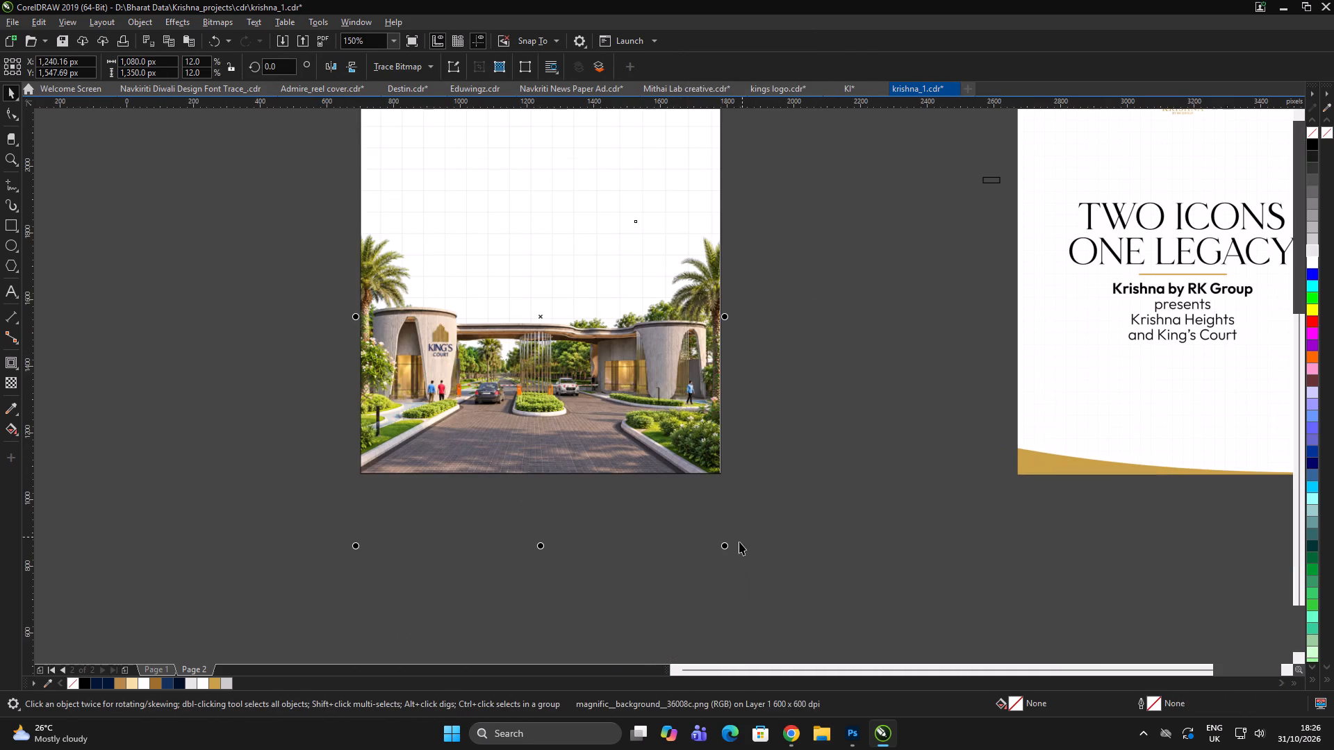
pyautogui.moveTo(728, 547); pyautogui.dragTo(734, 557)
pyautogui.moveTo(686, 413); pyautogui.dragTo(687, 403)
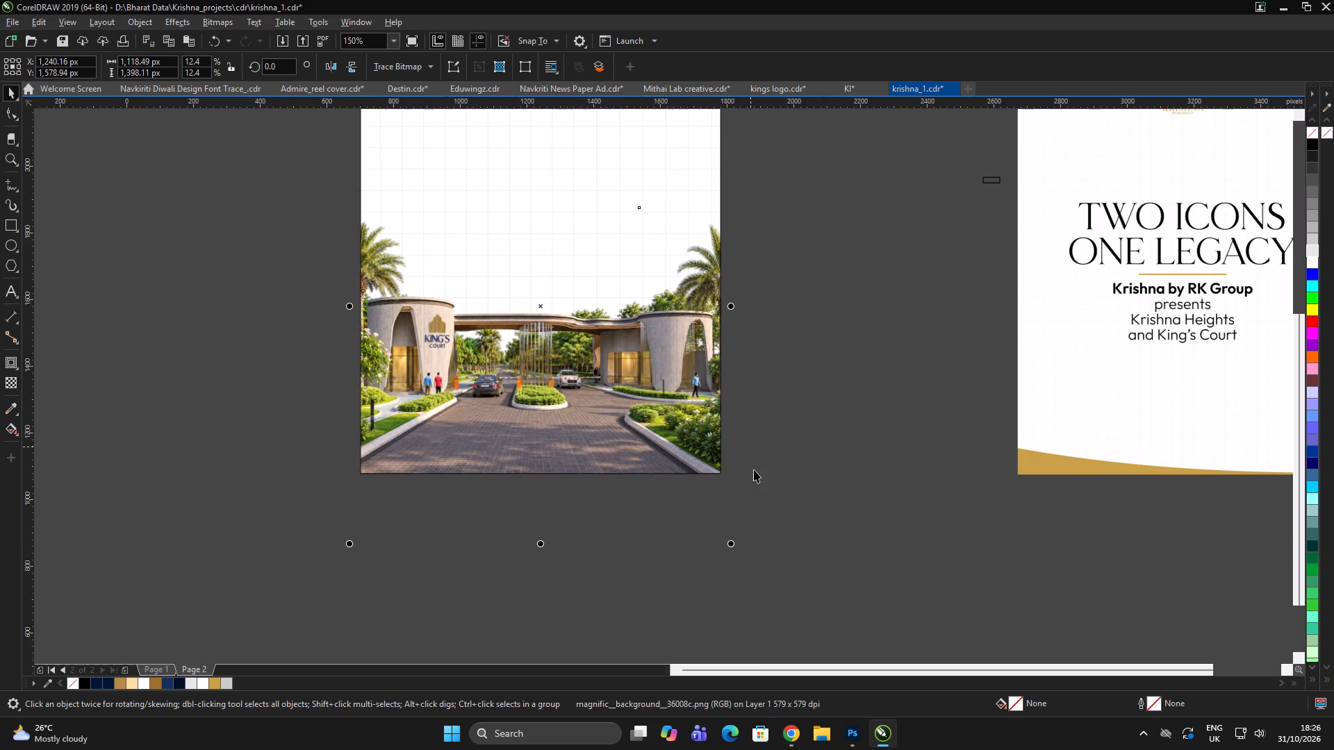
pyautogui.click(736, 547)
pyautogui.click(872, 449)
pyautogui.click(874, 437)
pyautogui.click(878, 425)
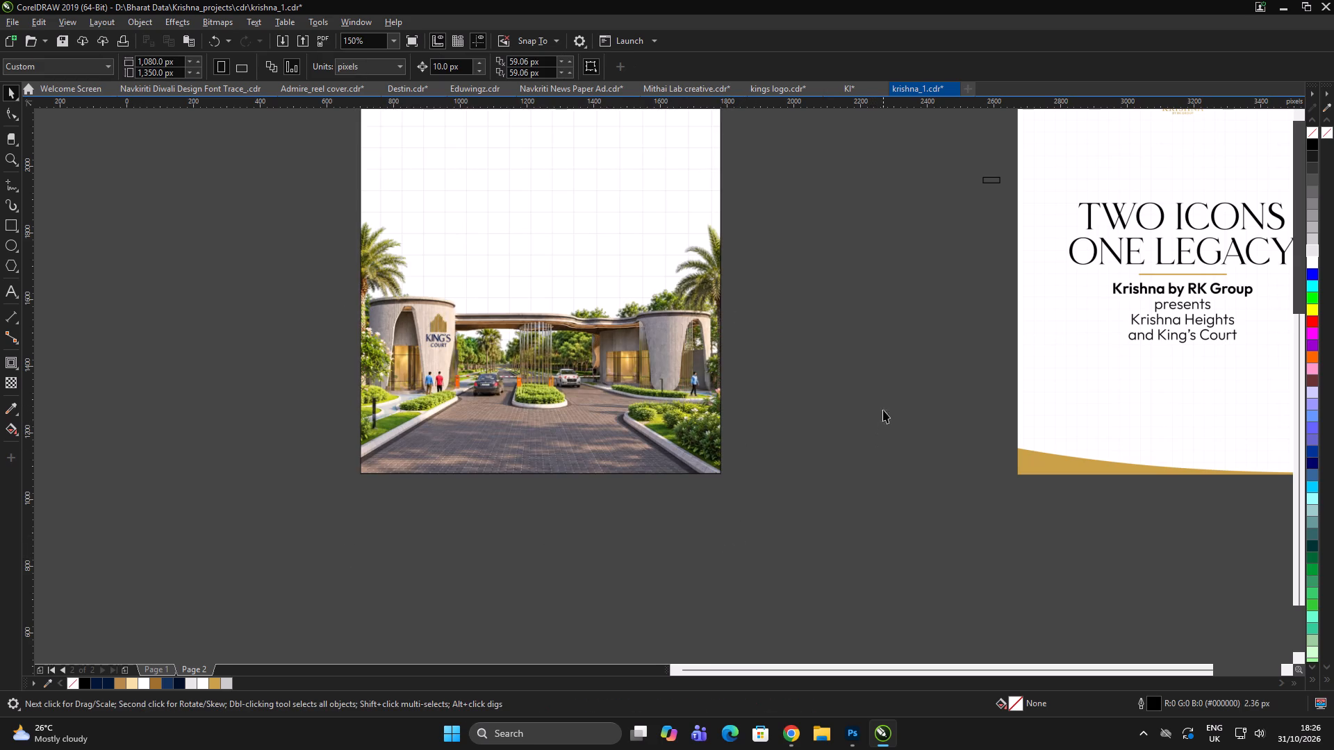
# Draw a horizontal line about 1,187 px long across the page just above the palm trees, overshooting both side edges.
pyautogui.click(883, 410)
pyautogui.scroll(-1, 777, 353)
pyautogui.click(793, 331)
pyautogui.scroll(1, 695, 317)
pyautogui.press('F5')
pyautogui.click(426, 236)
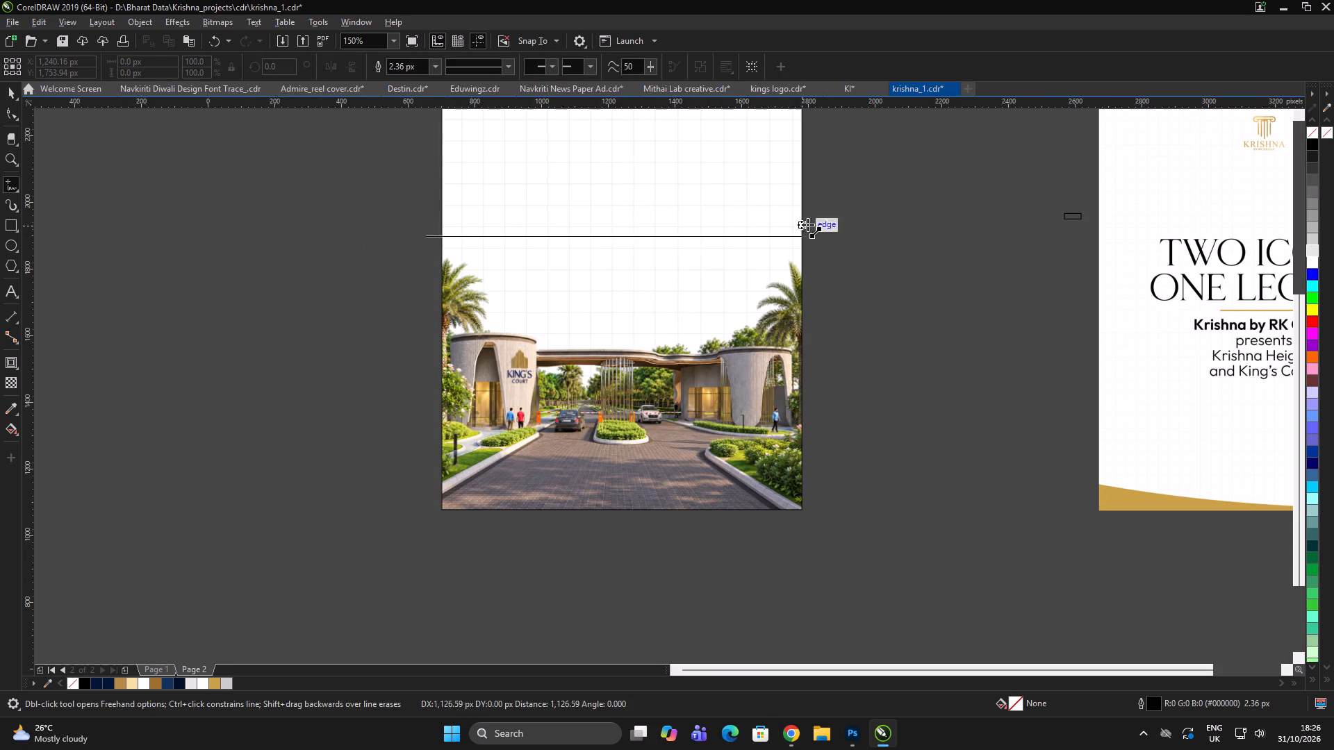
pyautogui.keyDown('shift'); pyautogui.click(822, 217); pyautogui.keyUp('shift')
pyautogui.press('space')
# Convert the line to a curve and bend it into a wave dipping down to the entrance gate's roof.
pyautogui.tripleClick(608, 237)
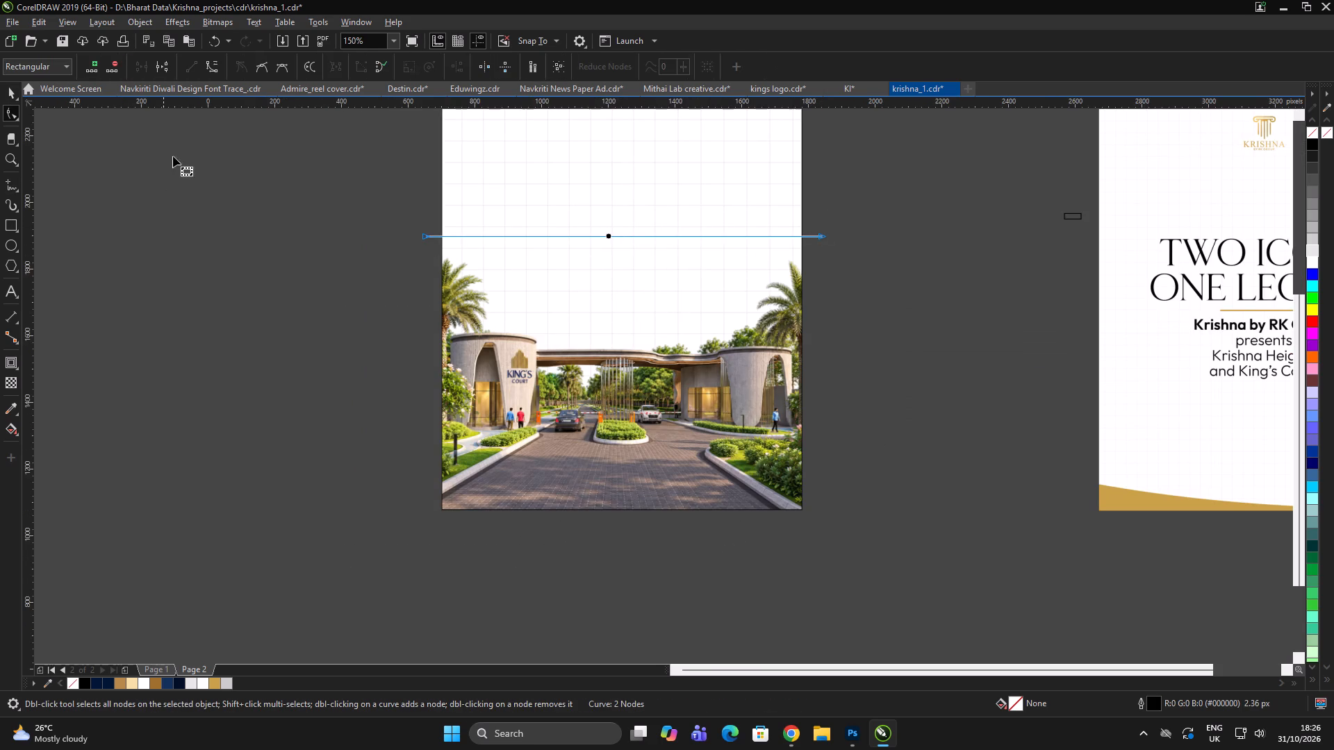
pyautogui.click(217, 67)
pyautogui.moveTo(556, 239); pyautogui.dragTo(604, 367)
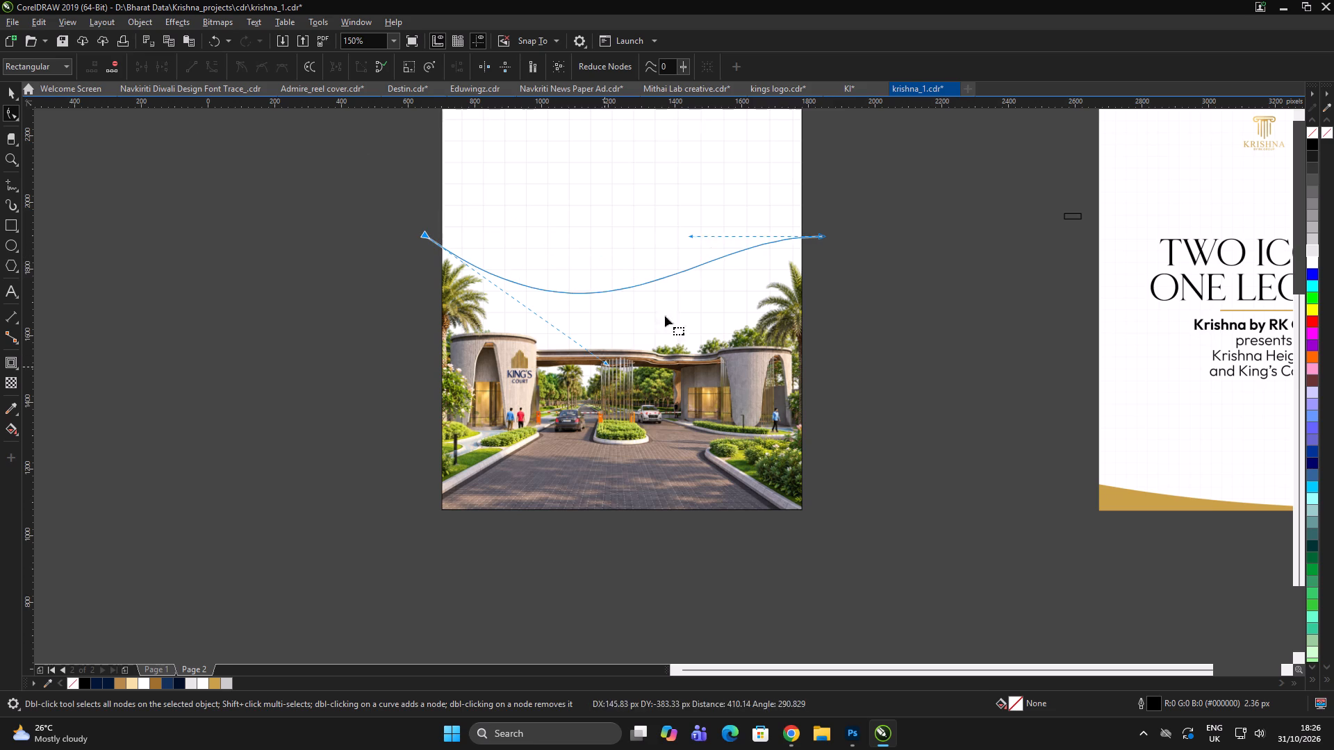
pyautogui.moveTo(607, 367); pyautogui.dragTo(721, 472)
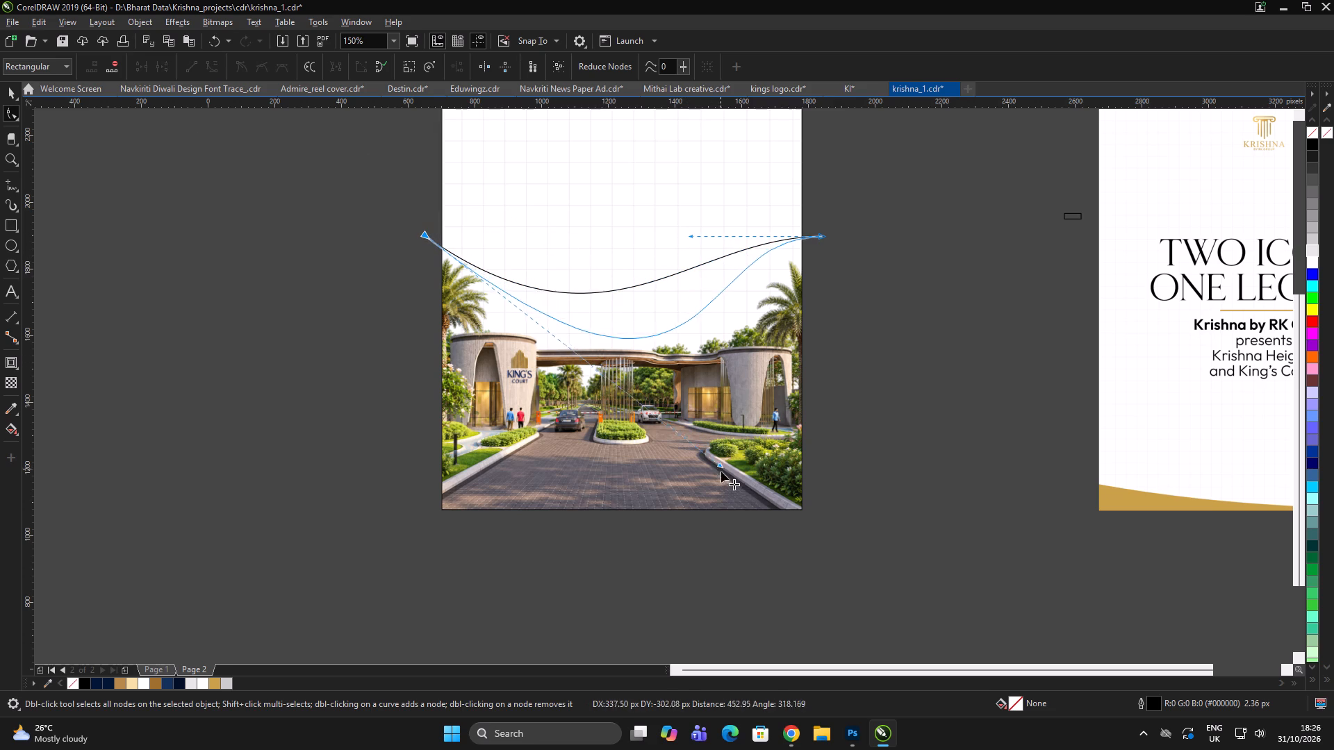
pyautogui.moveTo(721, 472); pyautogui.dragTo(715, 493)
pyautogui.press('space')
pyautogui.click(921, 357)
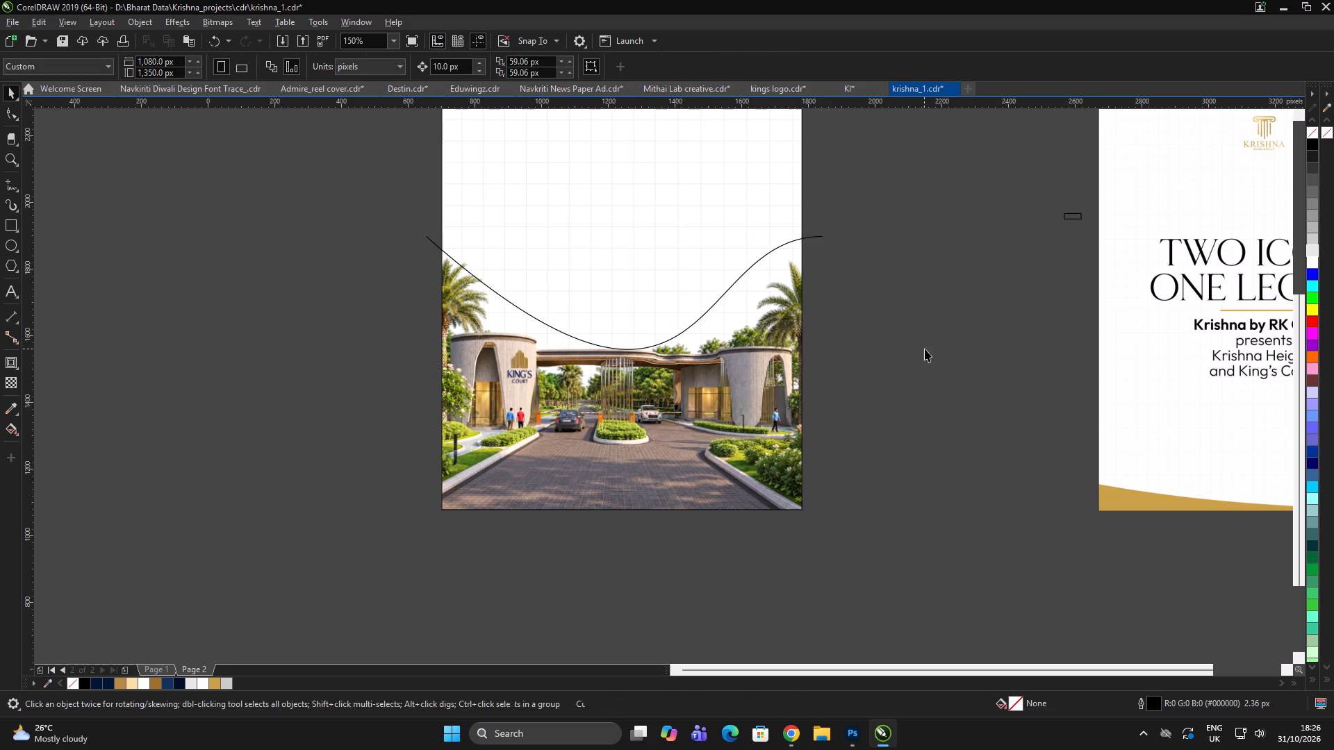
pyautogui.click(925, 349)
# Extend the wave with straight segments beneath it into a closed shape about 1,562 × 606 px, joining back at its left end.
pyautogui.doubleClick(809, 235)
pyautogui.click(812, 237)
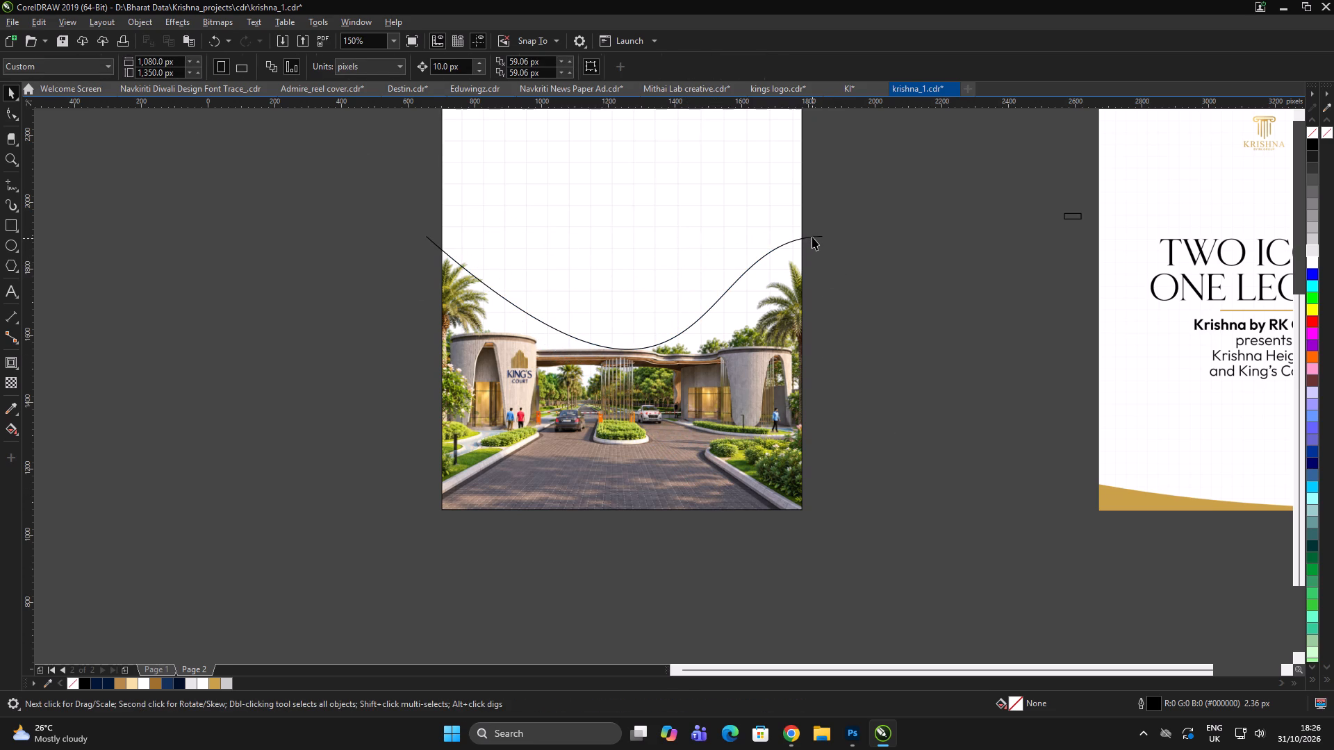
pyautogui.press('F5')
pyautogui.click(818, 235)
pyautogui.keyDown('shift'); pyautogui.doubleClick(819, 438); pyautogui.keyUp('shift')
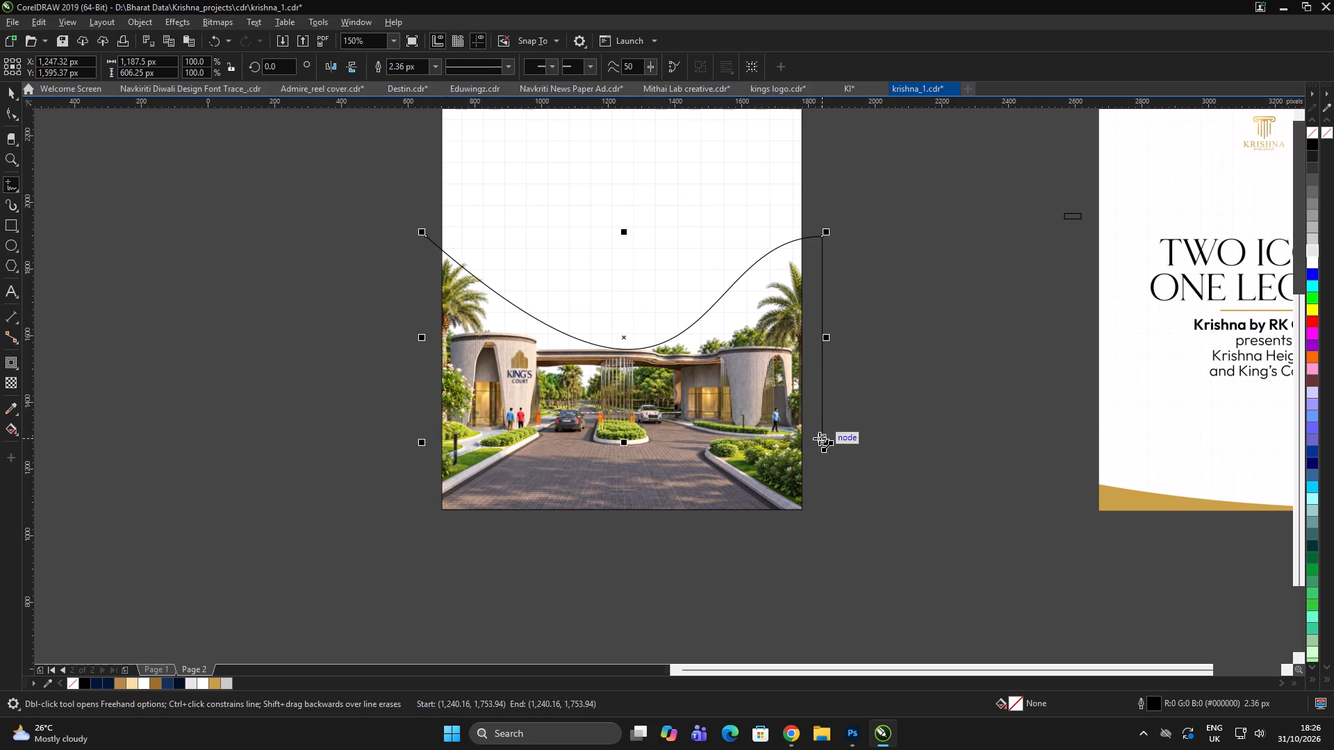
pyautogui.keyDown('shift'); pyautogui.doubleClick(301, 412); pyautogui.keyUp('shift')
pyautogui.click(427, 237)
pyautogui.press('space')
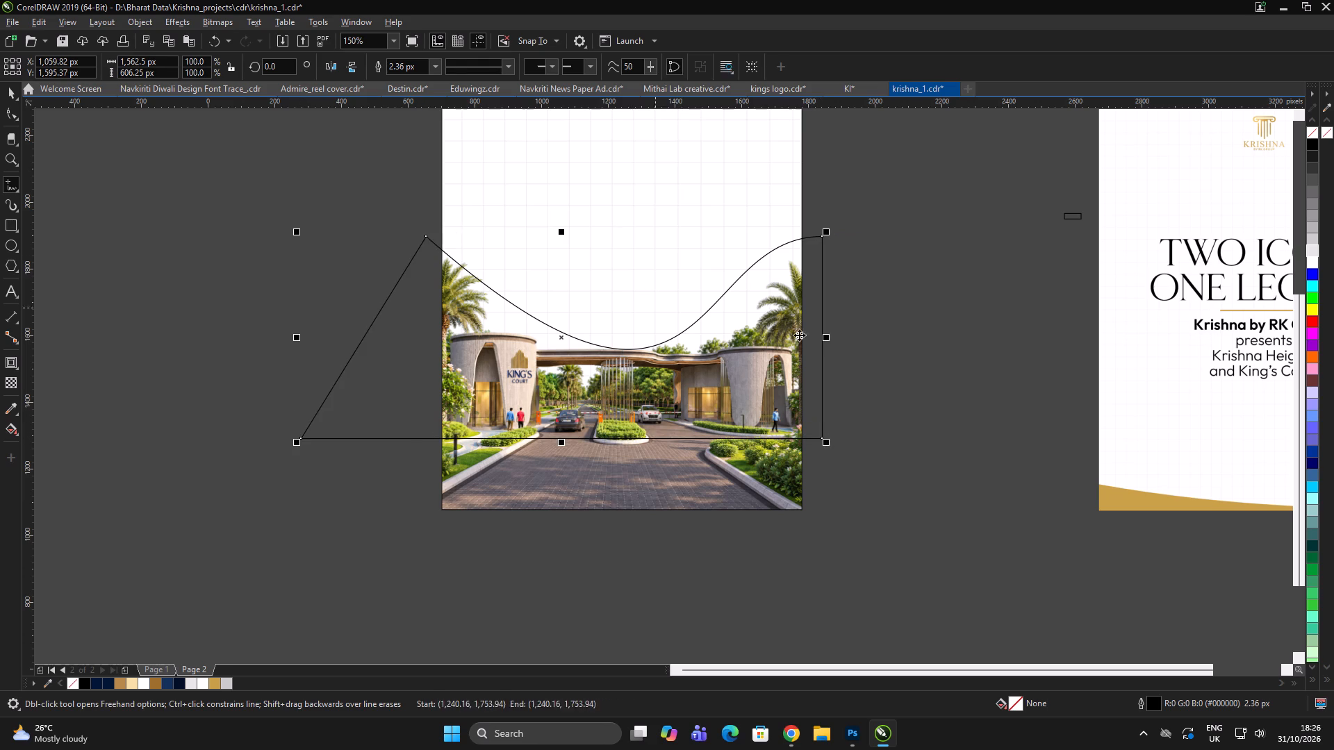
# Move the TWO ICONS ONE LEGACY reference design left, closer to the page.
pyautogui.click(968, 340)
pyautogui.scroll(-1, 738, 337)
pyautogui.doubleClick(840, 453)
pyautogui.scroll(1, 936, 376)
pyautogui.click(936, 374)
pyautogui.moveTo(946, 373); pyautogui.dragTo(789, 325)
pyautogui.click(885, 368)
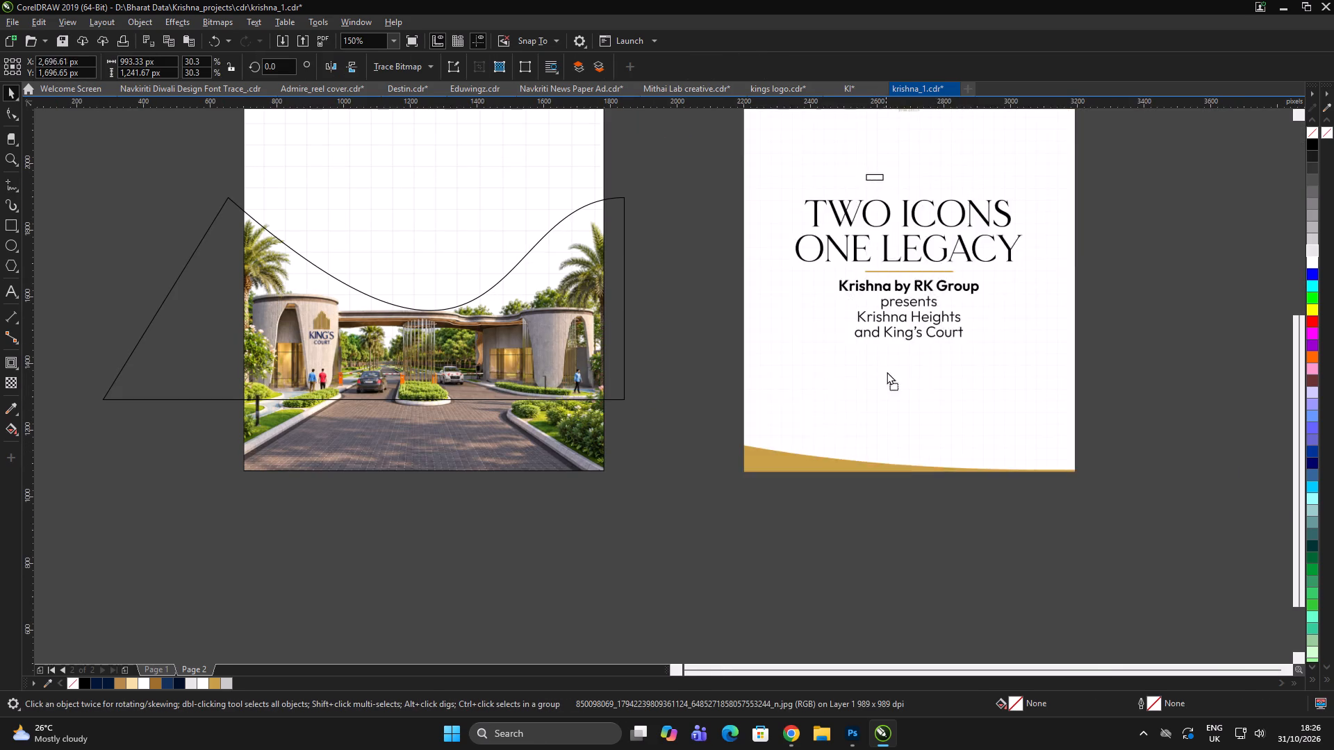
pyautogui.click(900, 372)
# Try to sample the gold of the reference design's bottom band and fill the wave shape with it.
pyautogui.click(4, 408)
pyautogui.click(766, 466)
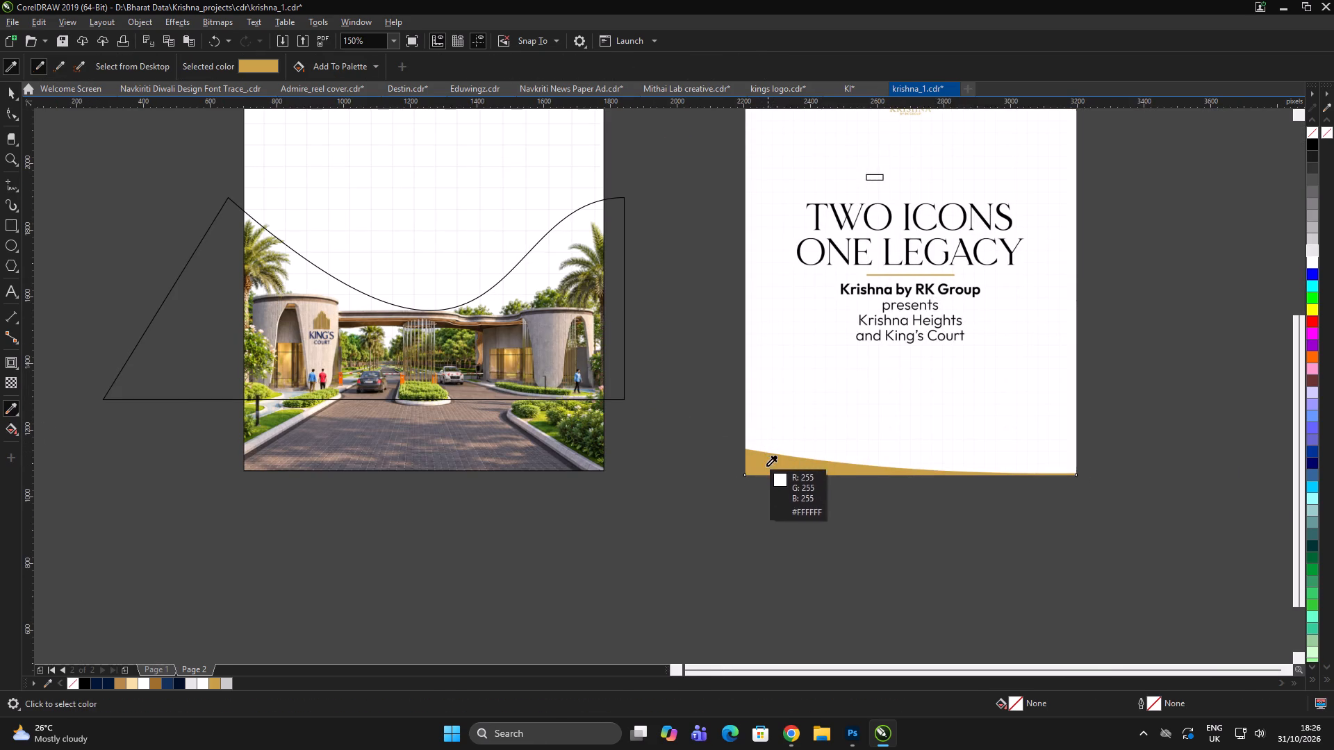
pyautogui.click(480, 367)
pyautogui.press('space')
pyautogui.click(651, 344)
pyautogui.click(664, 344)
# Move the reference design further left and up so that it sits right beside the wave shape.
pyautogui.click(806, 422)
pyautogui.moveTo(797, 414); pyautogui.dragTo(689, 276)
pyautogui.scroll(3, 654, 328)
pyautogui.scroll(-5, 474, 230)
pyautogui.doubleClick(670, 374)
pyautogui.click(665, 385)
pyautogui.click(666, 381)
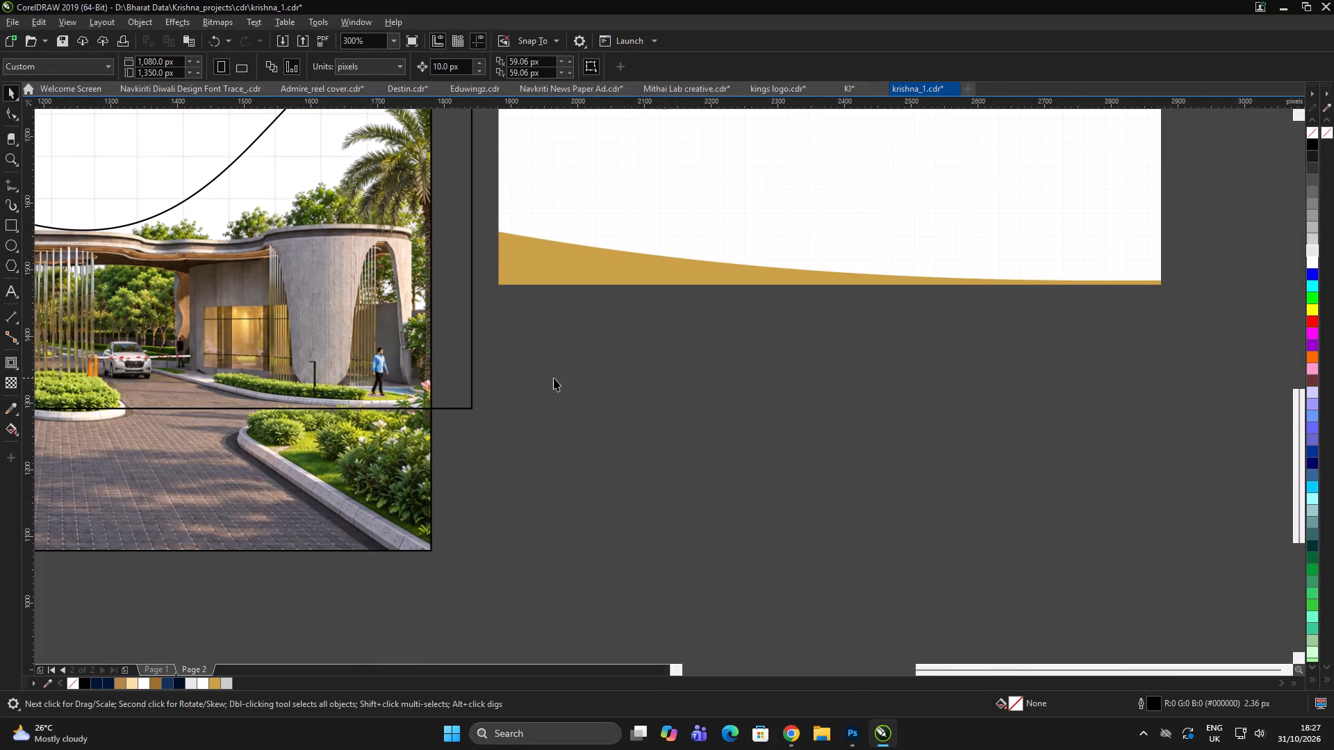
# Sample the gold #C9A046 from the reference design's bottom band and fill the wave shape with it.
pyautogui.click(3, 411)
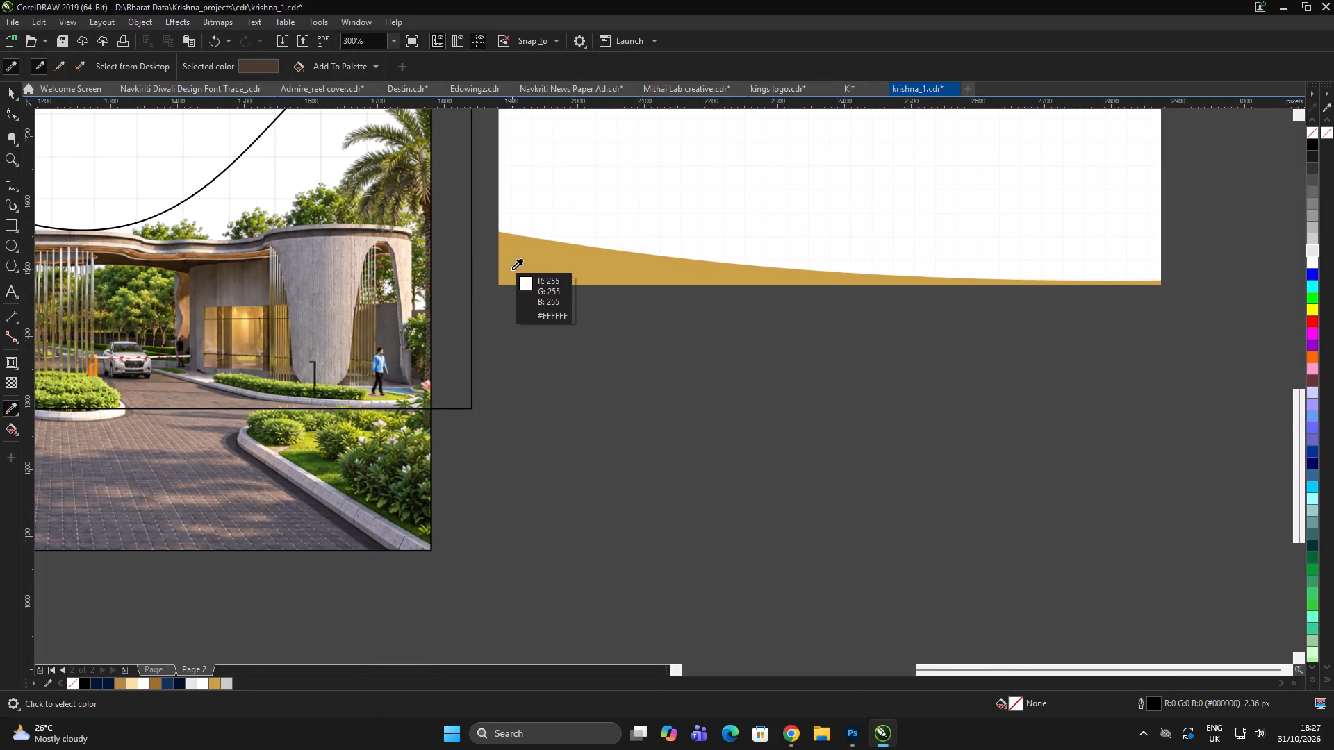
pyautogui.click(512, 269)
pyautogui.click(363, 299)
pyautogui.press('space')
pyautogui.click(693, 378)
pyautogui.click(354, 307)
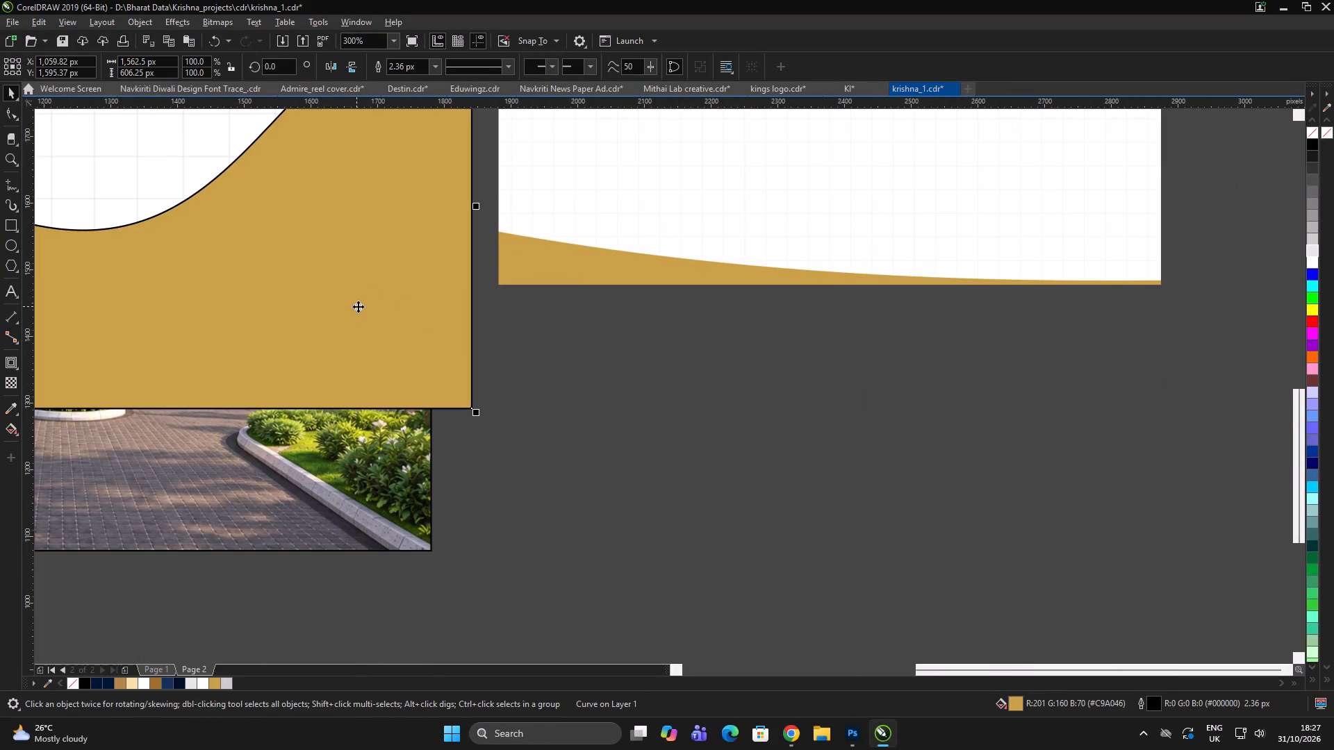
pyautogui.click(536, 369)
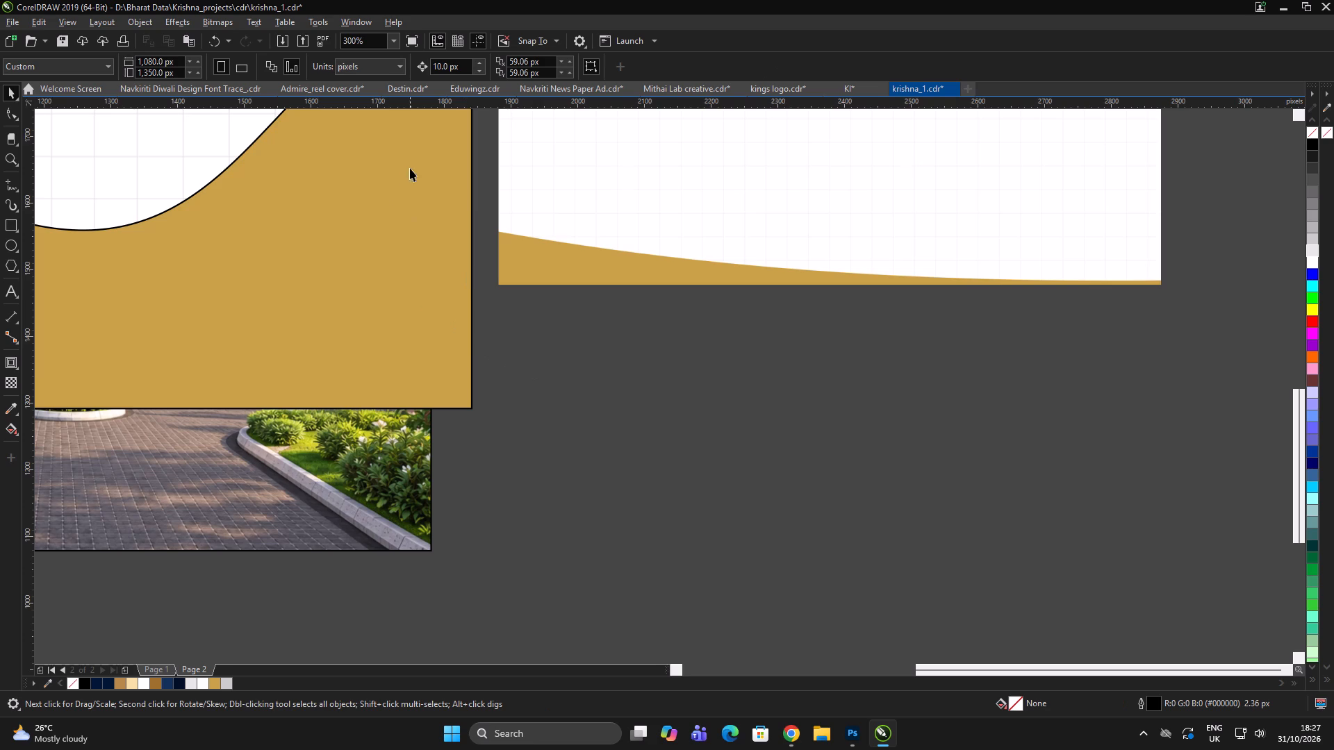
# Remove the black outline from the gold wave shape.
pyautogui.click(670, 325)
pyautogui.scroll(-2, 470, 287)
pyautogui.doubleClick(558, 338)
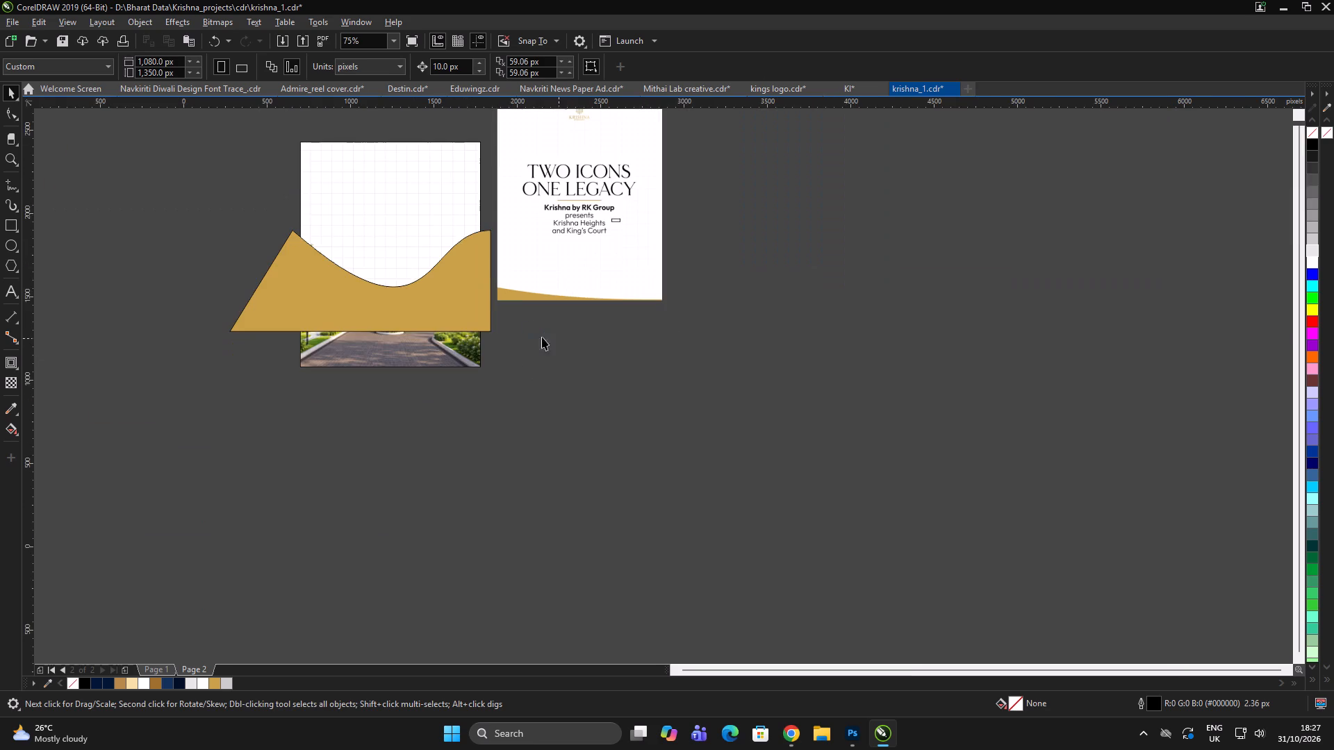
pyautogui.scroll(1, 451, 301)
pyautogui.click(462, 258)
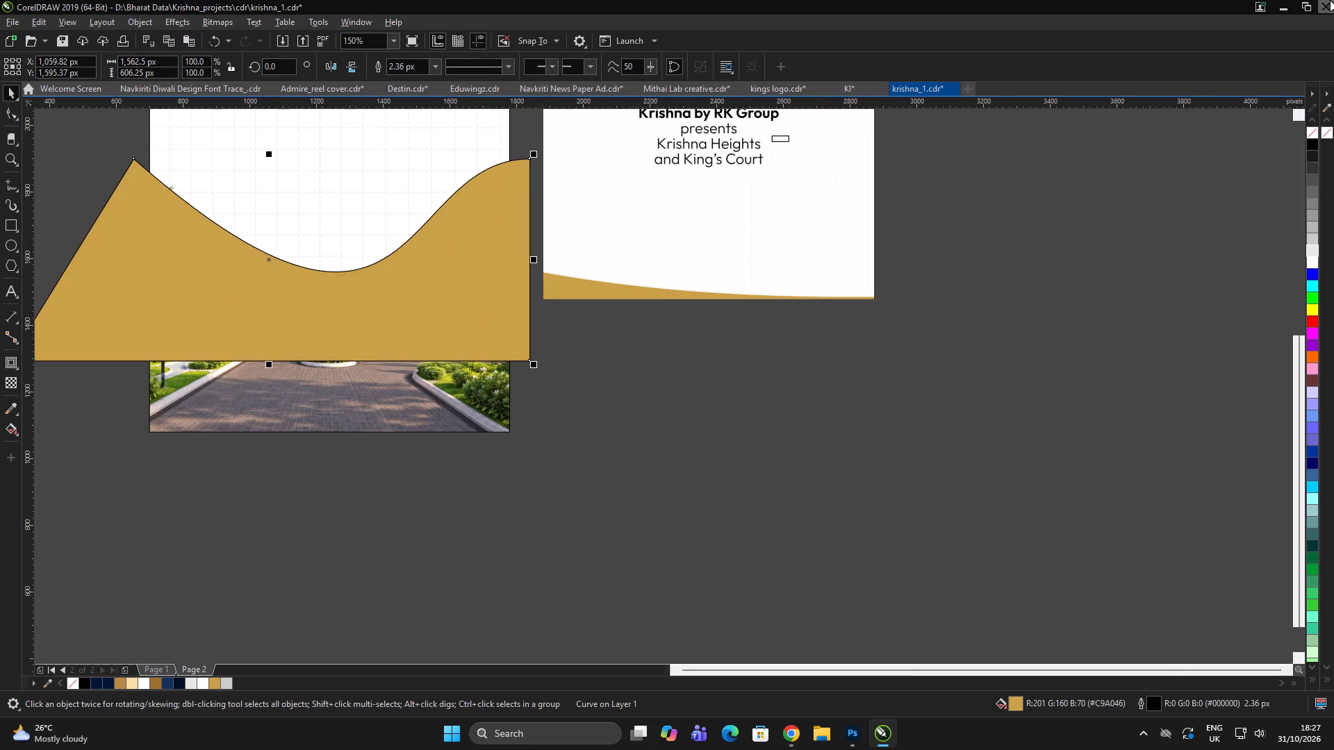
pyautogui.rightClick(1310, 134)
pyautogui.click(864, 397)
pyautogui.doubleClick(873, 392)
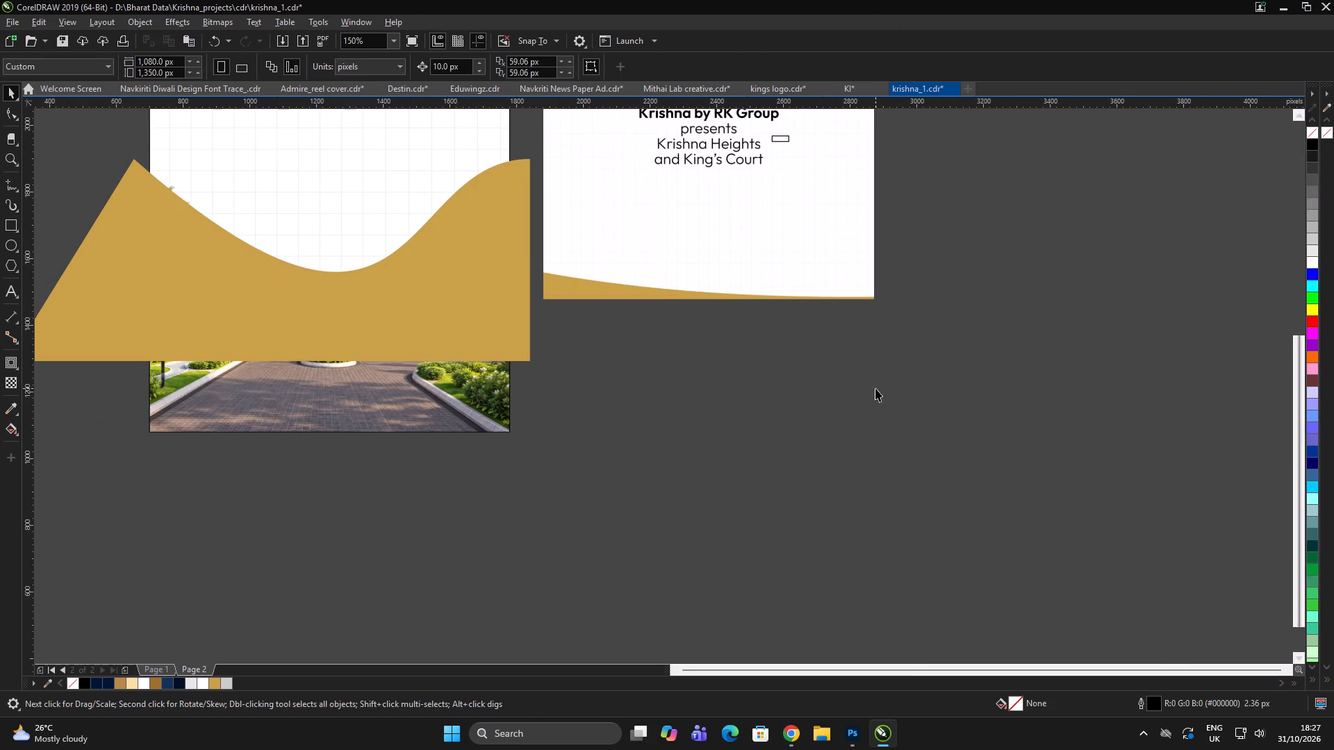
# PowerClip the gold wave shape inside the gridded page rectangle.
pyautogui.scroll(-2, 756, 383)
pyautogui.click(730, 364)
pyautogui.scroll(1, 660, 344)
pyautogui.click(650, 344)
pyautogui.rightClick(689, 326)
pyautogui.click(747, 476)
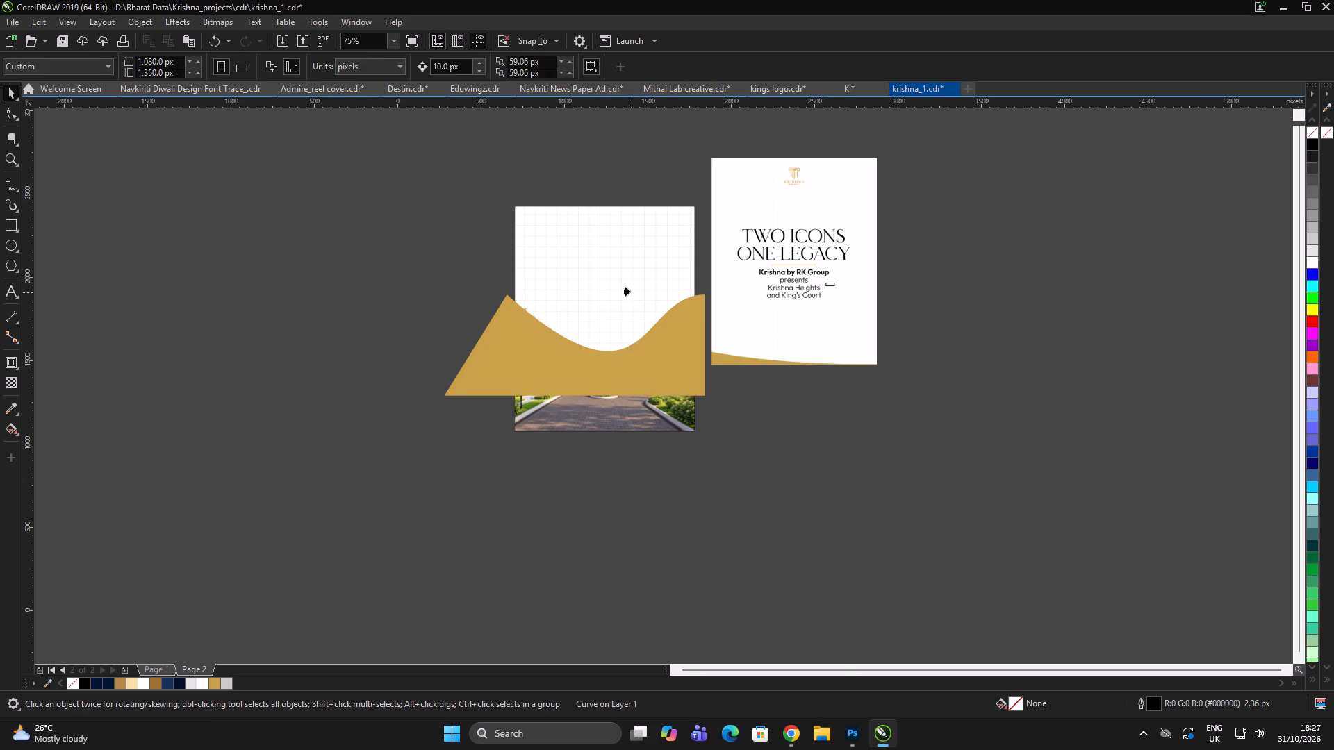
pyautogui.click(629, 291)
pyautogui.click(915, 503)
pyautogui.moveTo(895, 481); pyautogui.dragTo(882, 475)
# Open the page's clipped contents and try to bring the King's Court cut-out in front of the gold wave shape.
pyautogui.doubleClick(651, 374)
pyautogui.click(636, 424)
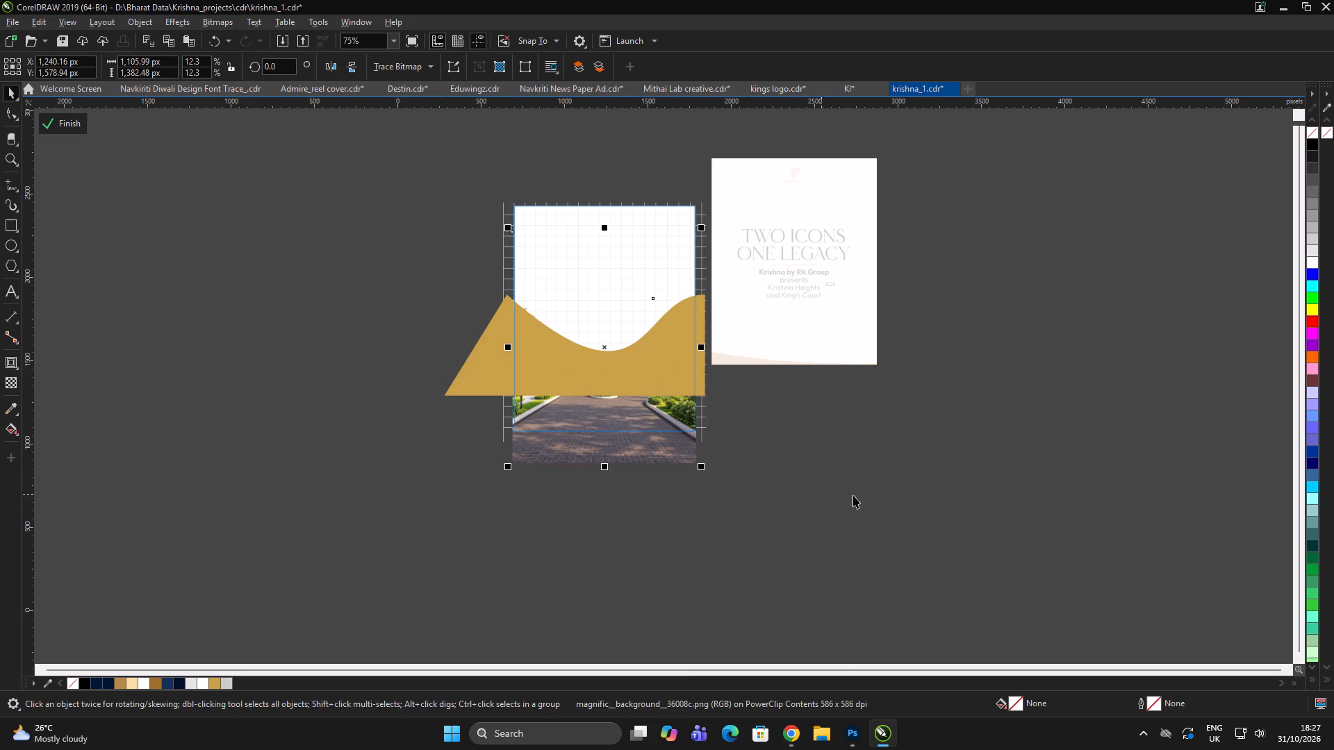
pyautogui.moveTo(853, 492); pyautogui.dragTo(826, 485)
pyautogui.click(631, 444)
pyautogui.hotkey('shift', 'Home')
pyautogui.moveTo(900, 500); pyautogui.dragTo(868, 496)
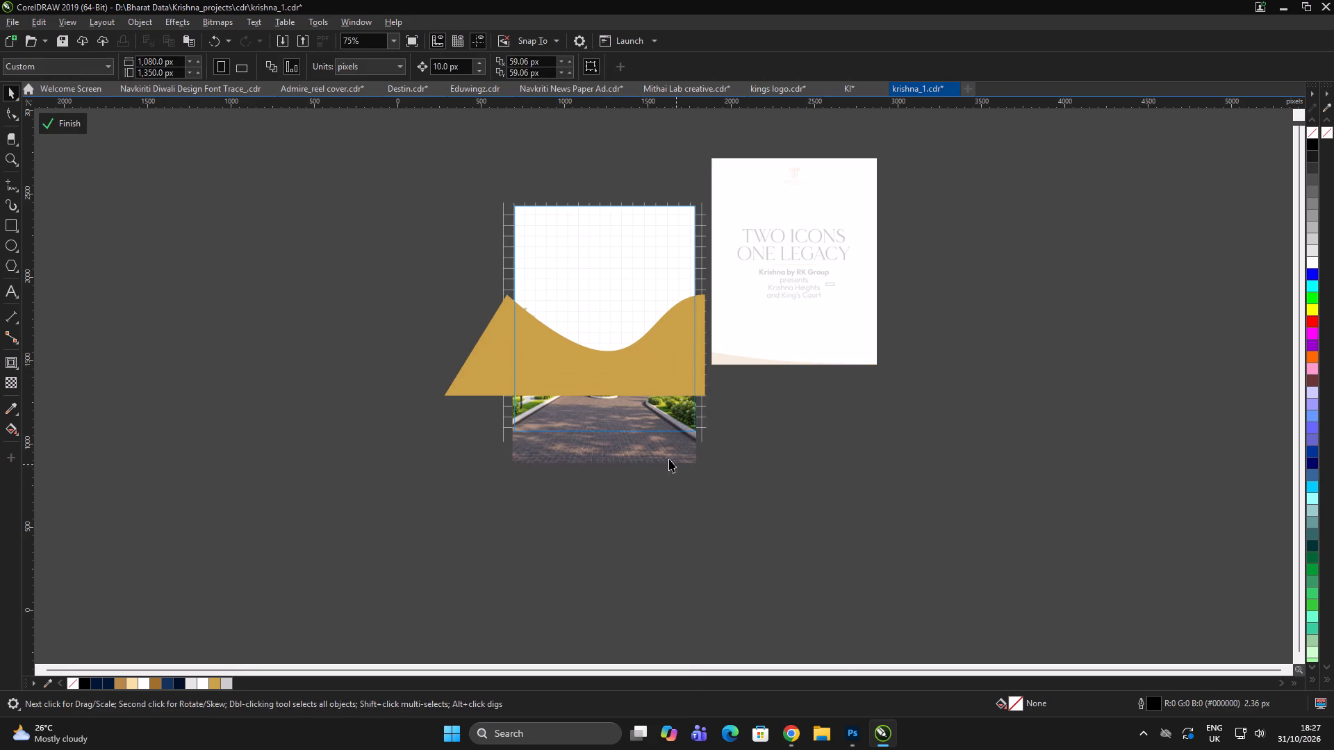
pyautogui.click(650, 444)
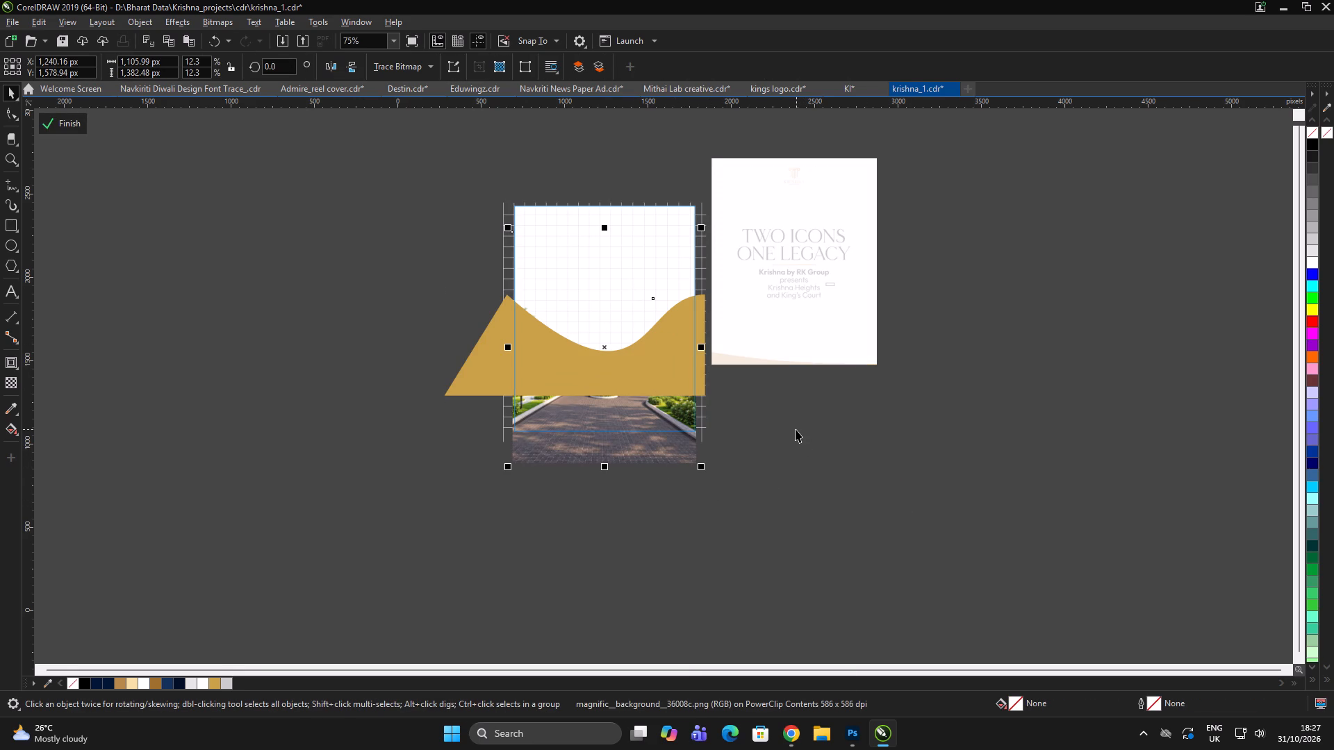
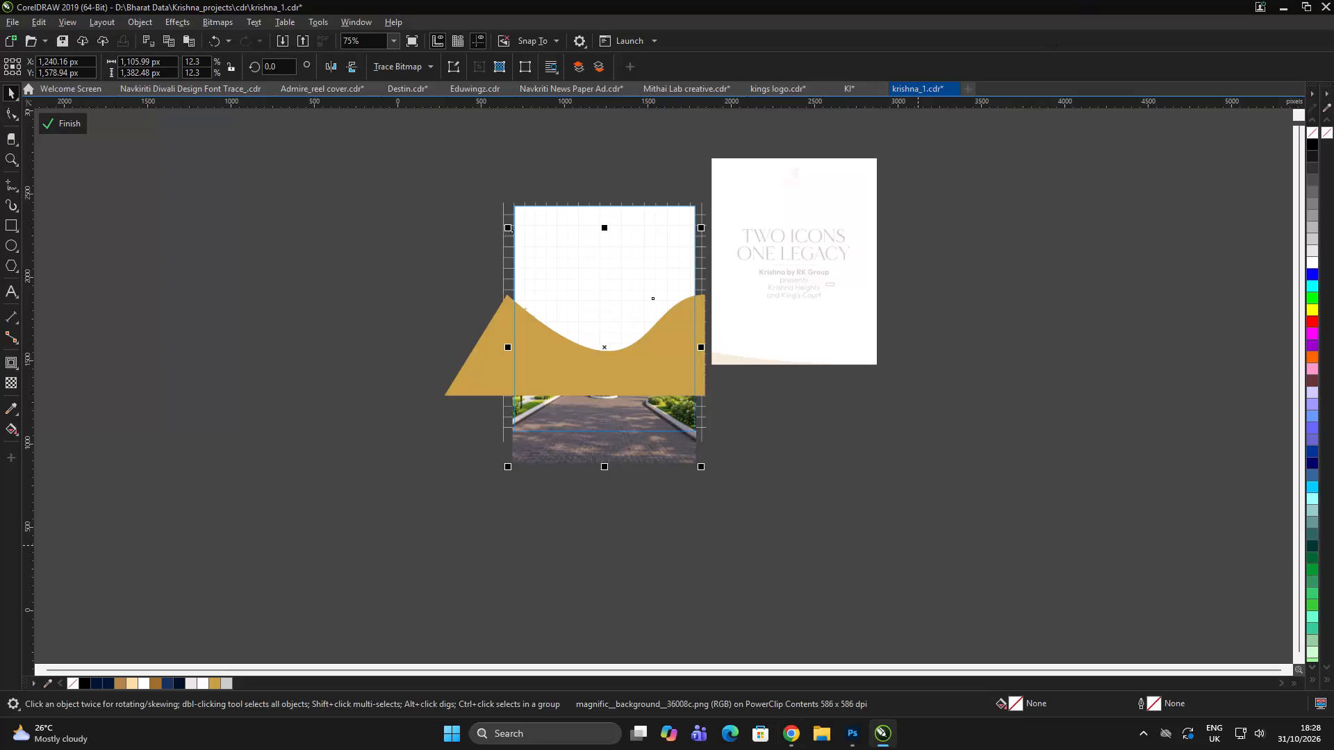
# Bring the King's Court cut-out in front of the gold wave shape within the clipped contents.
pyautogui.click(723, 484)
pyautogui.click(670, 465)
pyautogui.click(673, 461)
pyautogui.moveTo(679, 458); pyautogui.dragTo(774, 456)
pyautogui.hotkey('ctrl', 'z')
pyautogui.hotkey('shift', 'pageup')
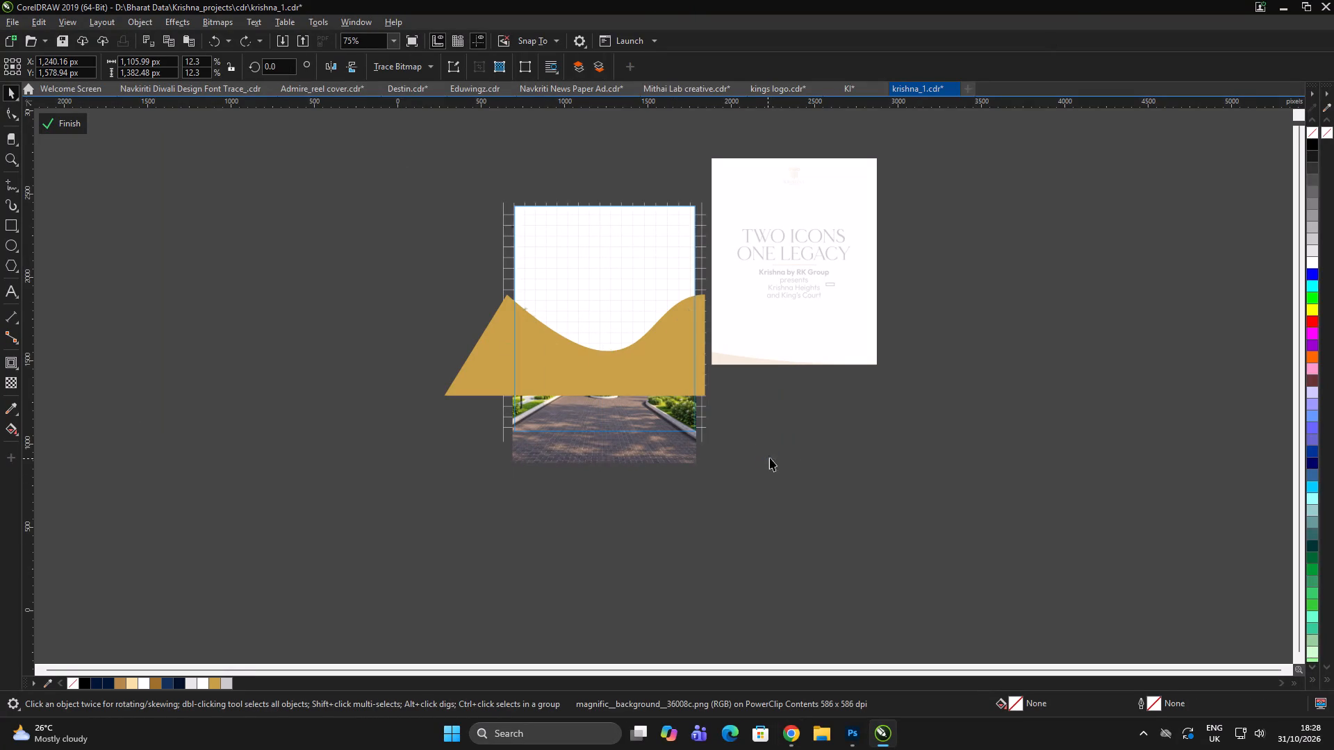
pyautogui.doubleClick(900, 418)
pyautogui.click(904, 416)
pyautogui.moveTo(907, 413); pyautogui.dragTo(900, 412)
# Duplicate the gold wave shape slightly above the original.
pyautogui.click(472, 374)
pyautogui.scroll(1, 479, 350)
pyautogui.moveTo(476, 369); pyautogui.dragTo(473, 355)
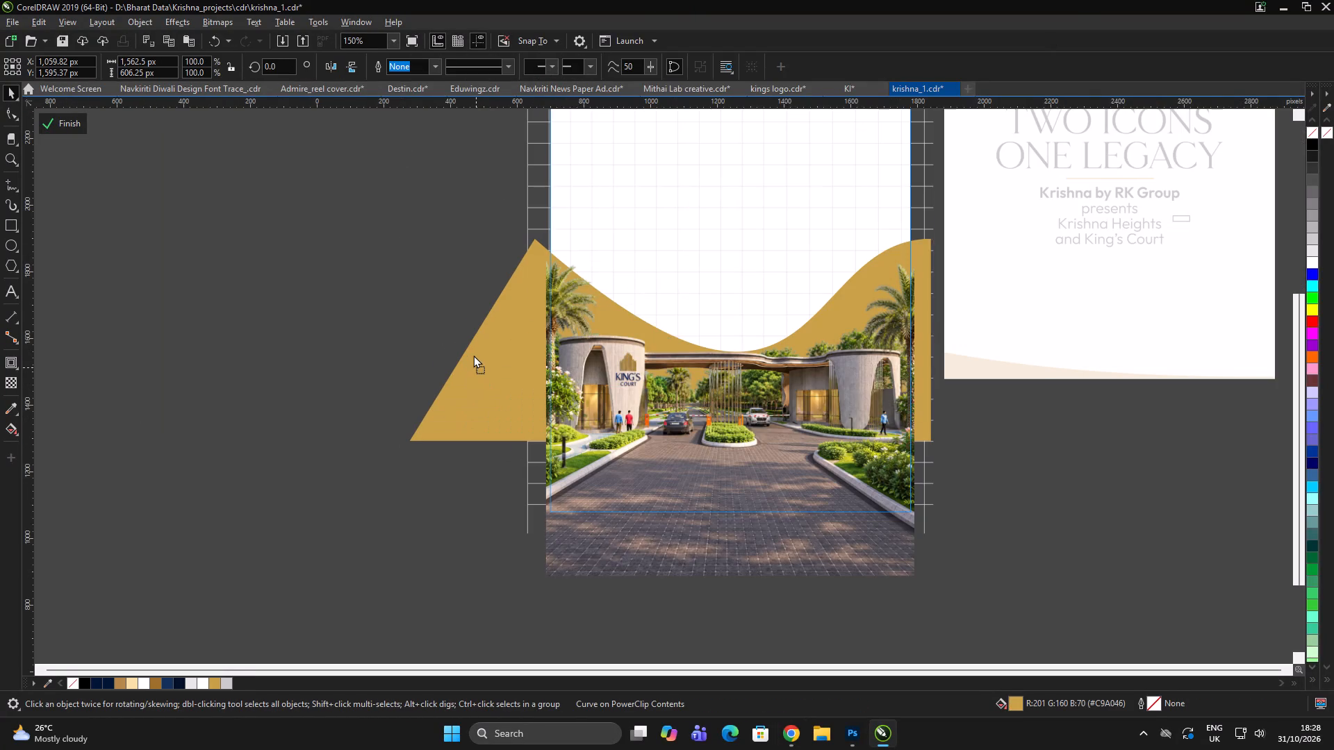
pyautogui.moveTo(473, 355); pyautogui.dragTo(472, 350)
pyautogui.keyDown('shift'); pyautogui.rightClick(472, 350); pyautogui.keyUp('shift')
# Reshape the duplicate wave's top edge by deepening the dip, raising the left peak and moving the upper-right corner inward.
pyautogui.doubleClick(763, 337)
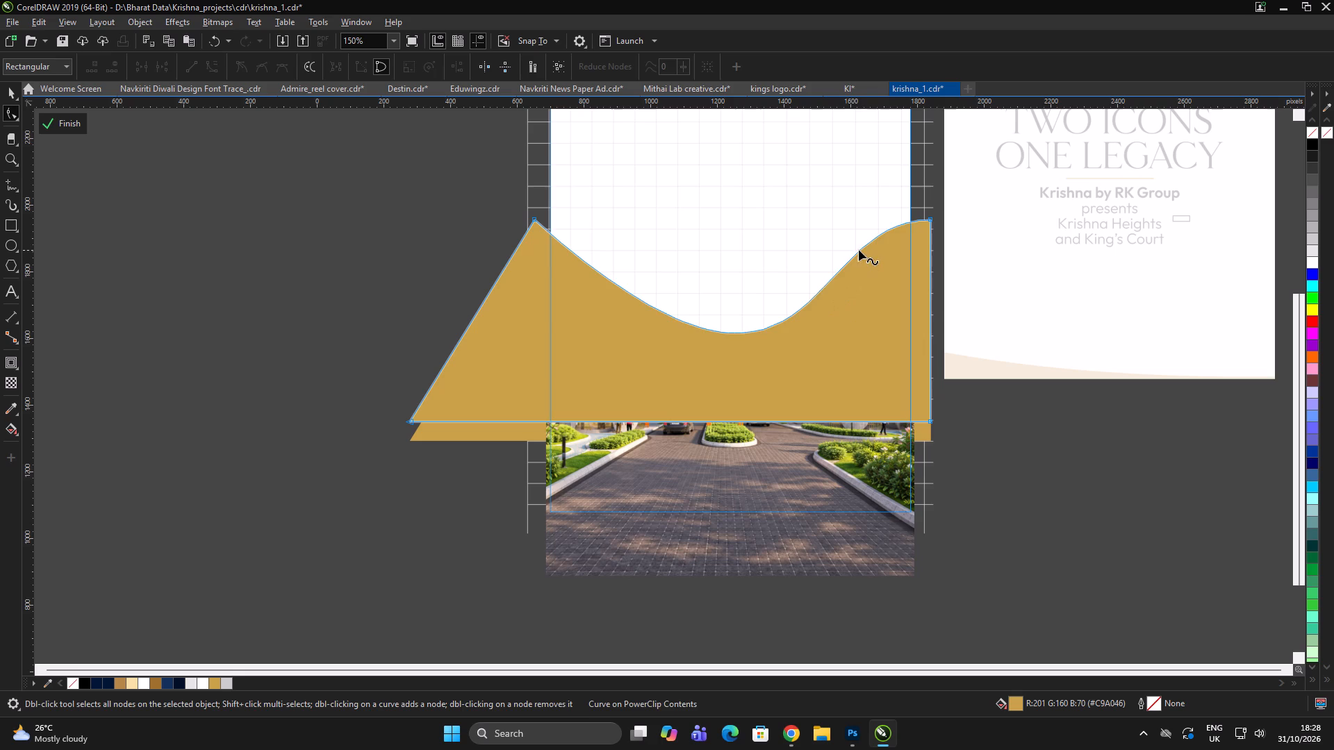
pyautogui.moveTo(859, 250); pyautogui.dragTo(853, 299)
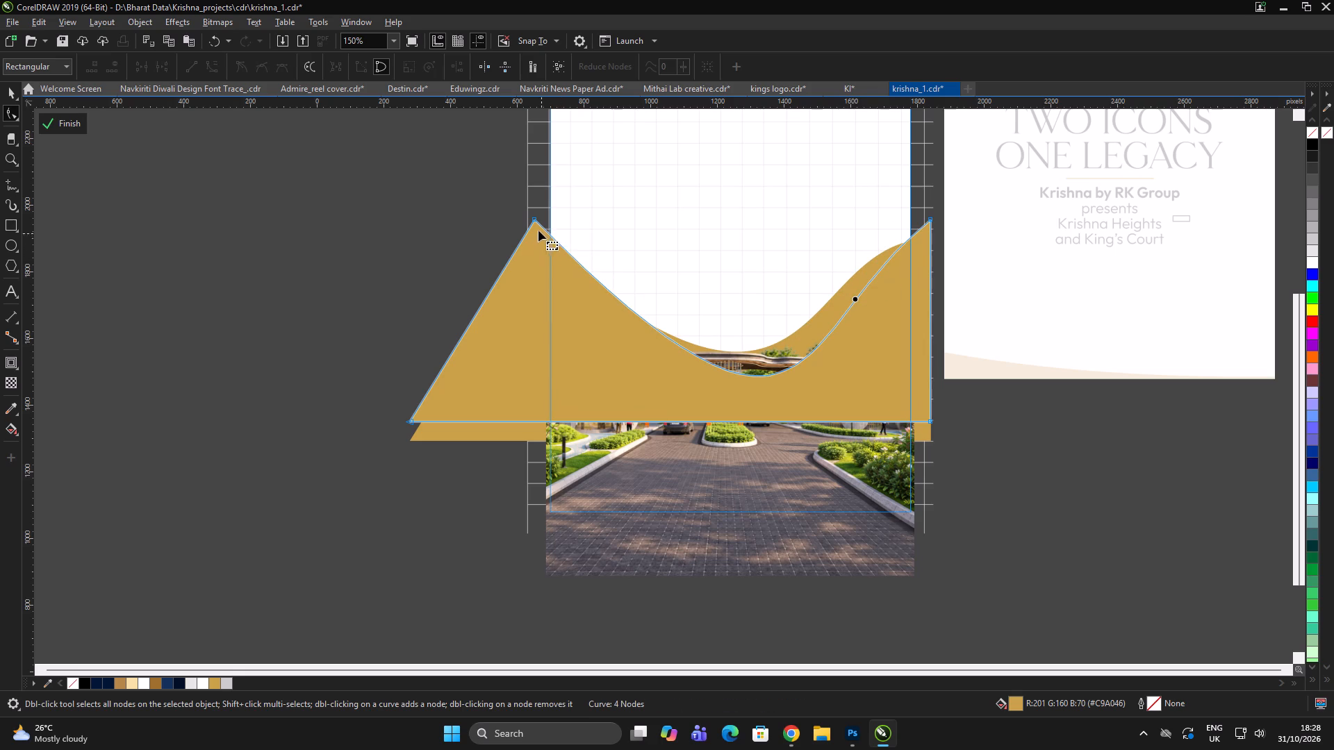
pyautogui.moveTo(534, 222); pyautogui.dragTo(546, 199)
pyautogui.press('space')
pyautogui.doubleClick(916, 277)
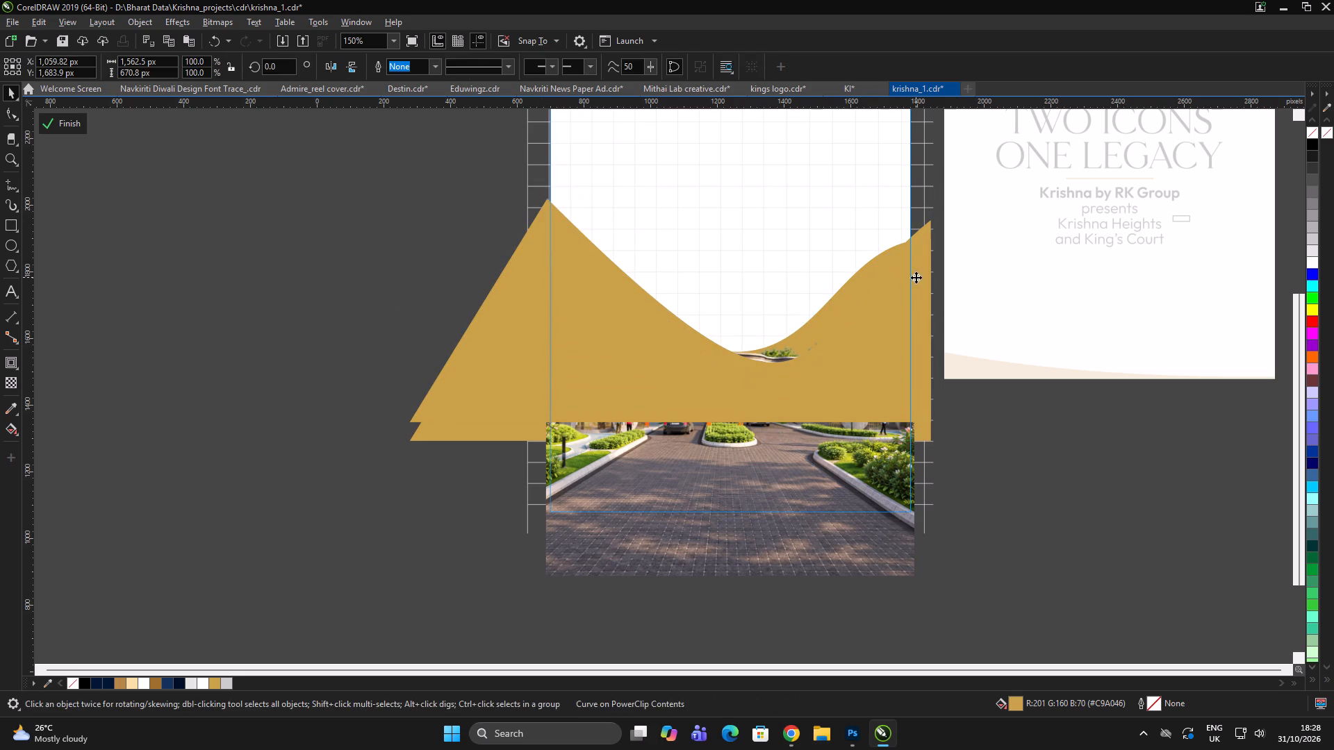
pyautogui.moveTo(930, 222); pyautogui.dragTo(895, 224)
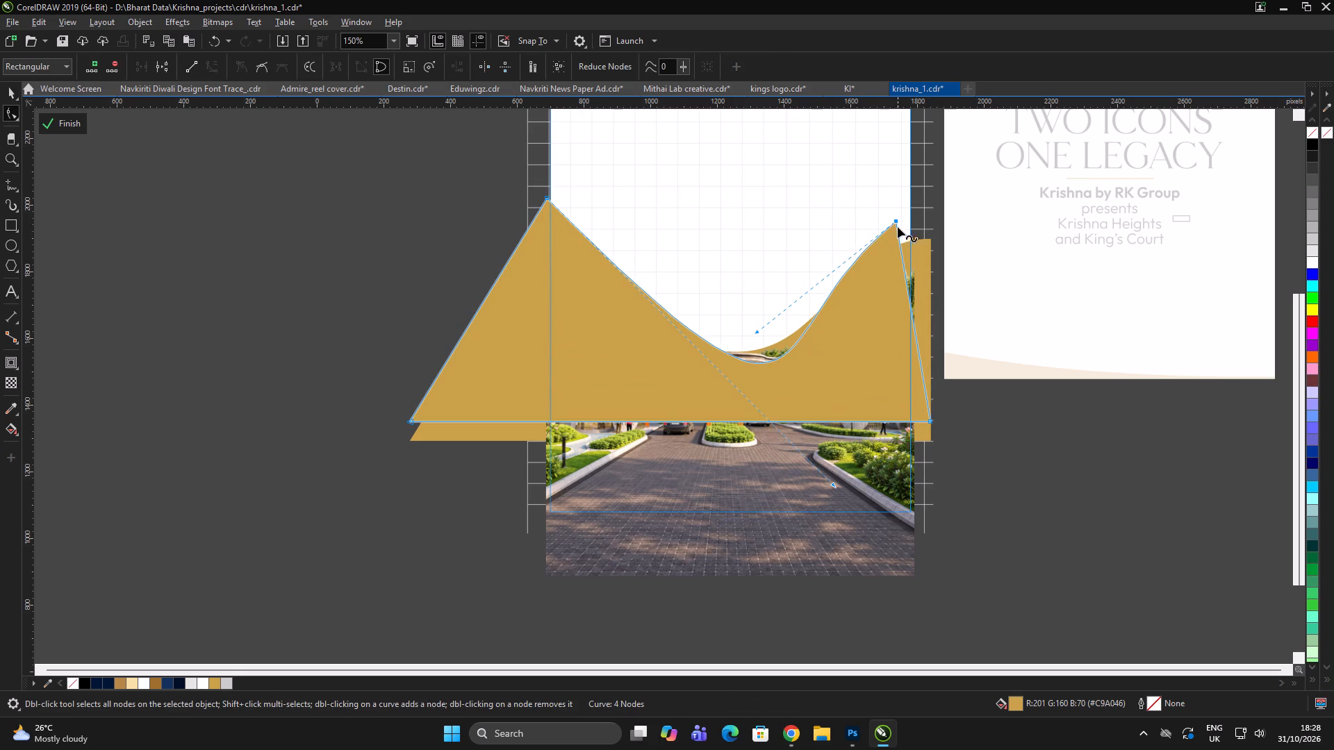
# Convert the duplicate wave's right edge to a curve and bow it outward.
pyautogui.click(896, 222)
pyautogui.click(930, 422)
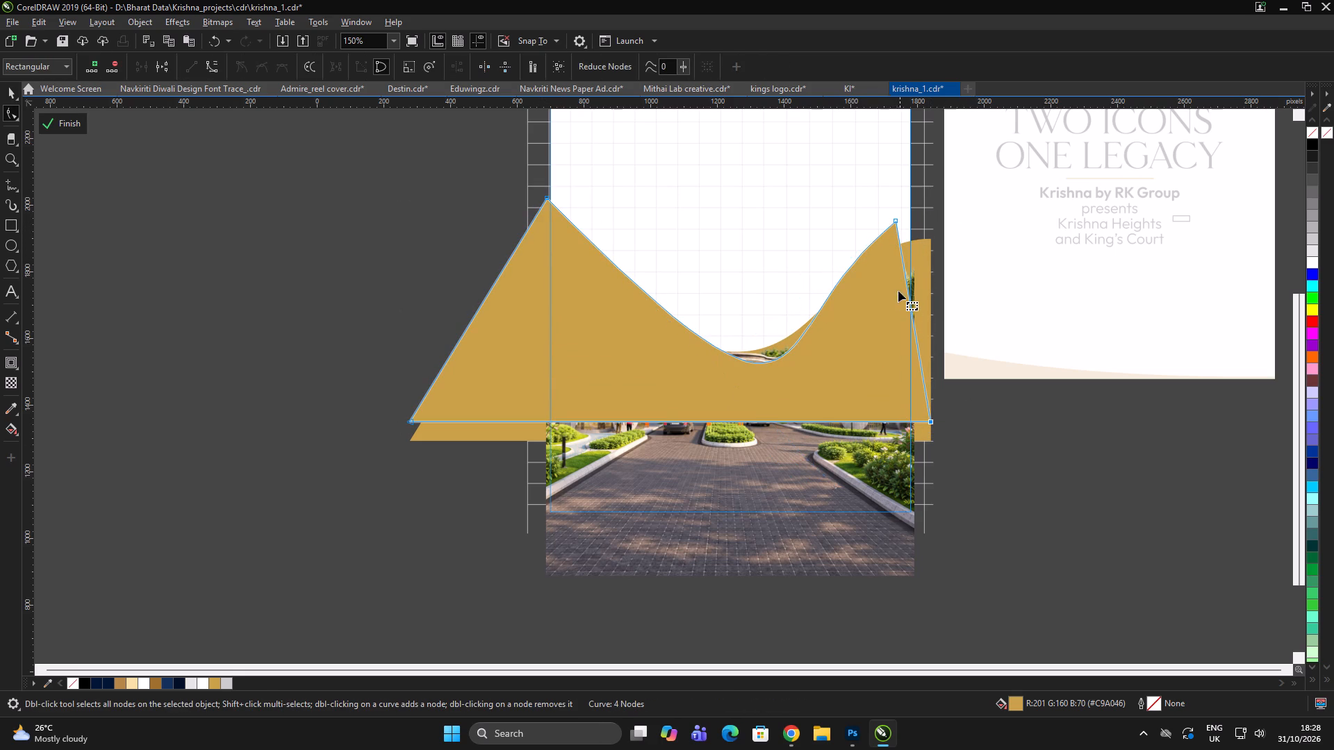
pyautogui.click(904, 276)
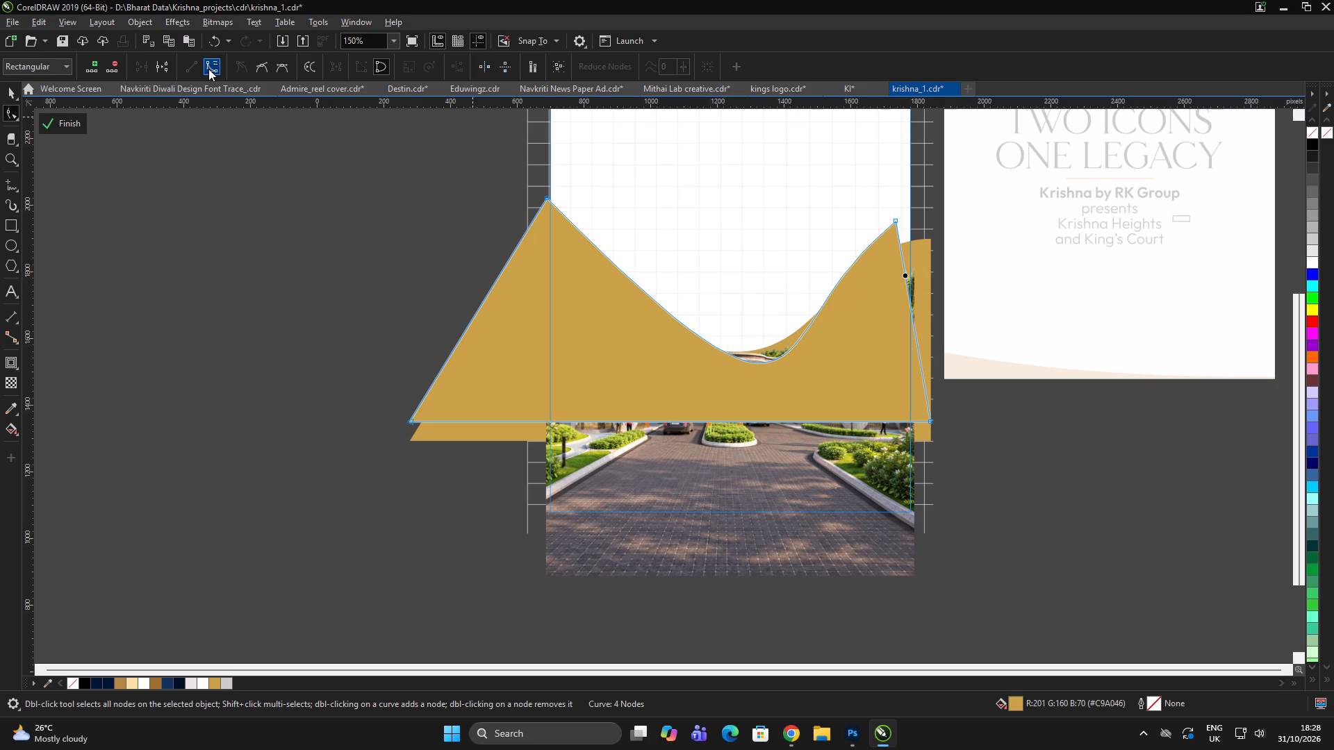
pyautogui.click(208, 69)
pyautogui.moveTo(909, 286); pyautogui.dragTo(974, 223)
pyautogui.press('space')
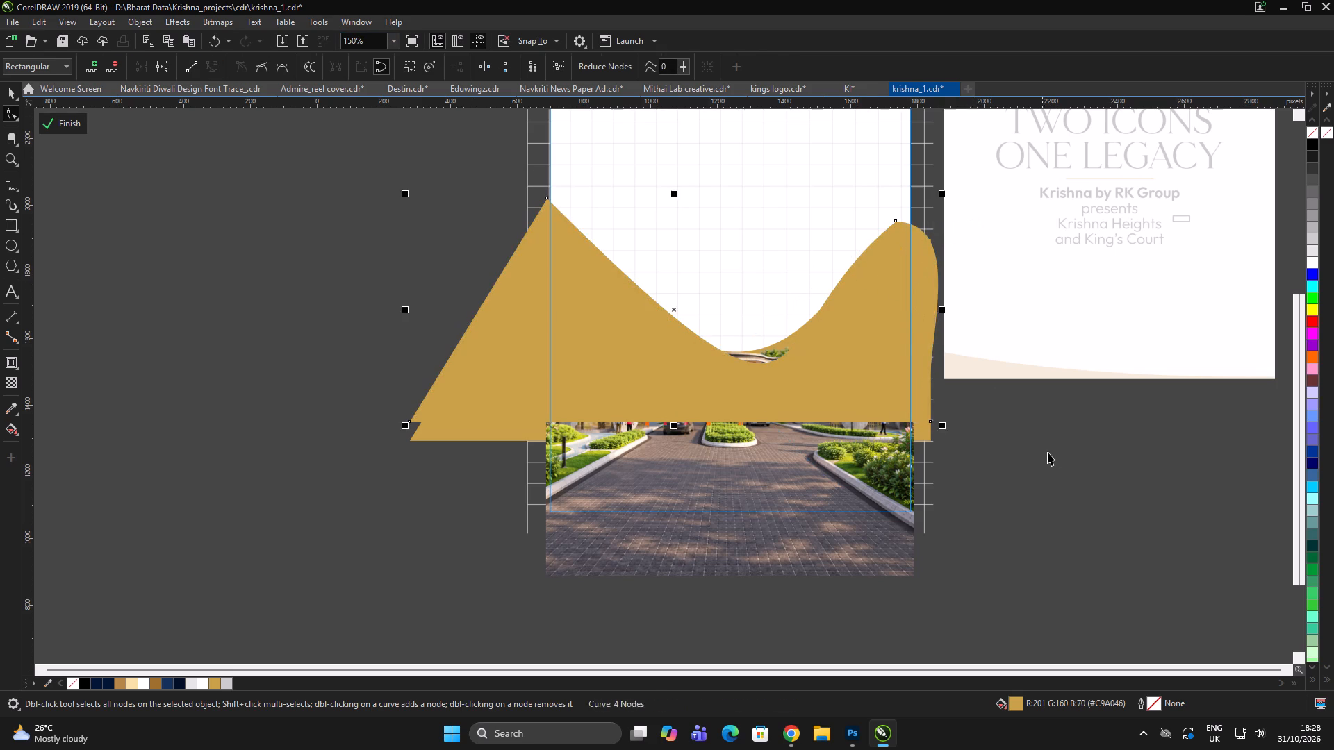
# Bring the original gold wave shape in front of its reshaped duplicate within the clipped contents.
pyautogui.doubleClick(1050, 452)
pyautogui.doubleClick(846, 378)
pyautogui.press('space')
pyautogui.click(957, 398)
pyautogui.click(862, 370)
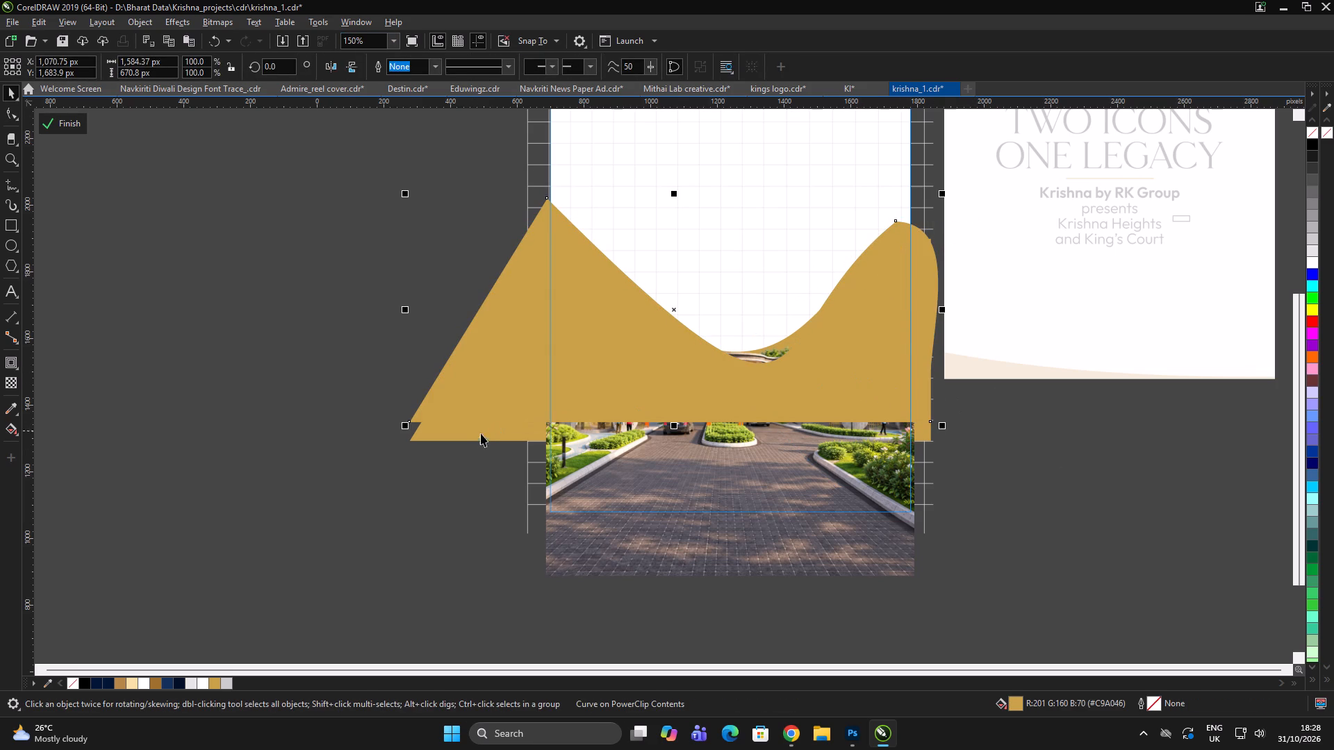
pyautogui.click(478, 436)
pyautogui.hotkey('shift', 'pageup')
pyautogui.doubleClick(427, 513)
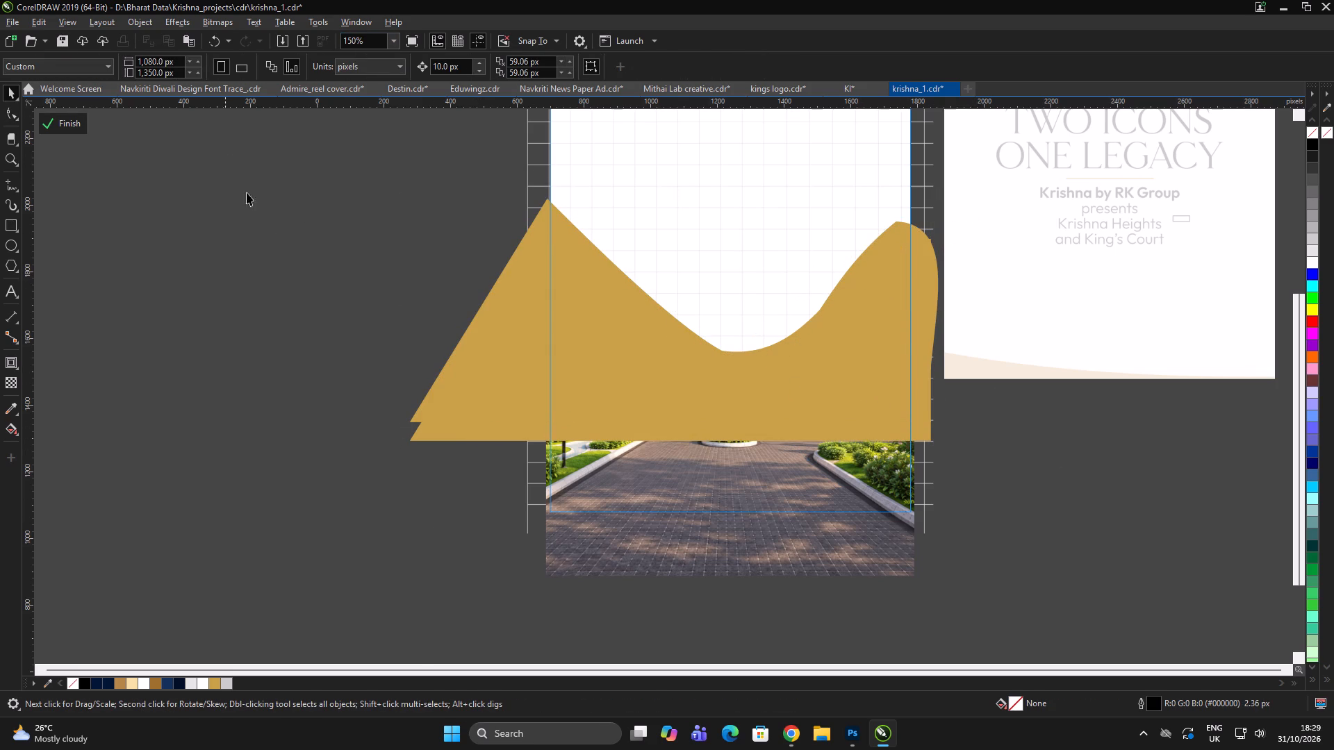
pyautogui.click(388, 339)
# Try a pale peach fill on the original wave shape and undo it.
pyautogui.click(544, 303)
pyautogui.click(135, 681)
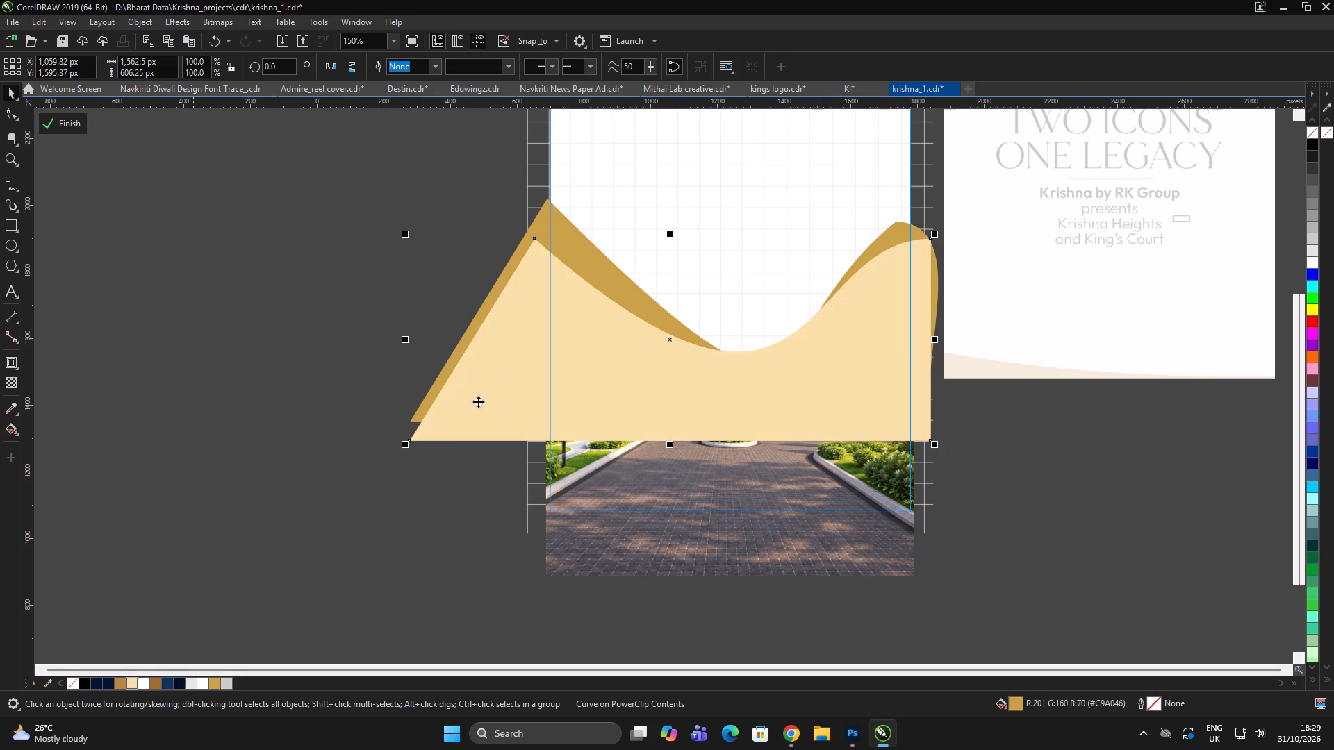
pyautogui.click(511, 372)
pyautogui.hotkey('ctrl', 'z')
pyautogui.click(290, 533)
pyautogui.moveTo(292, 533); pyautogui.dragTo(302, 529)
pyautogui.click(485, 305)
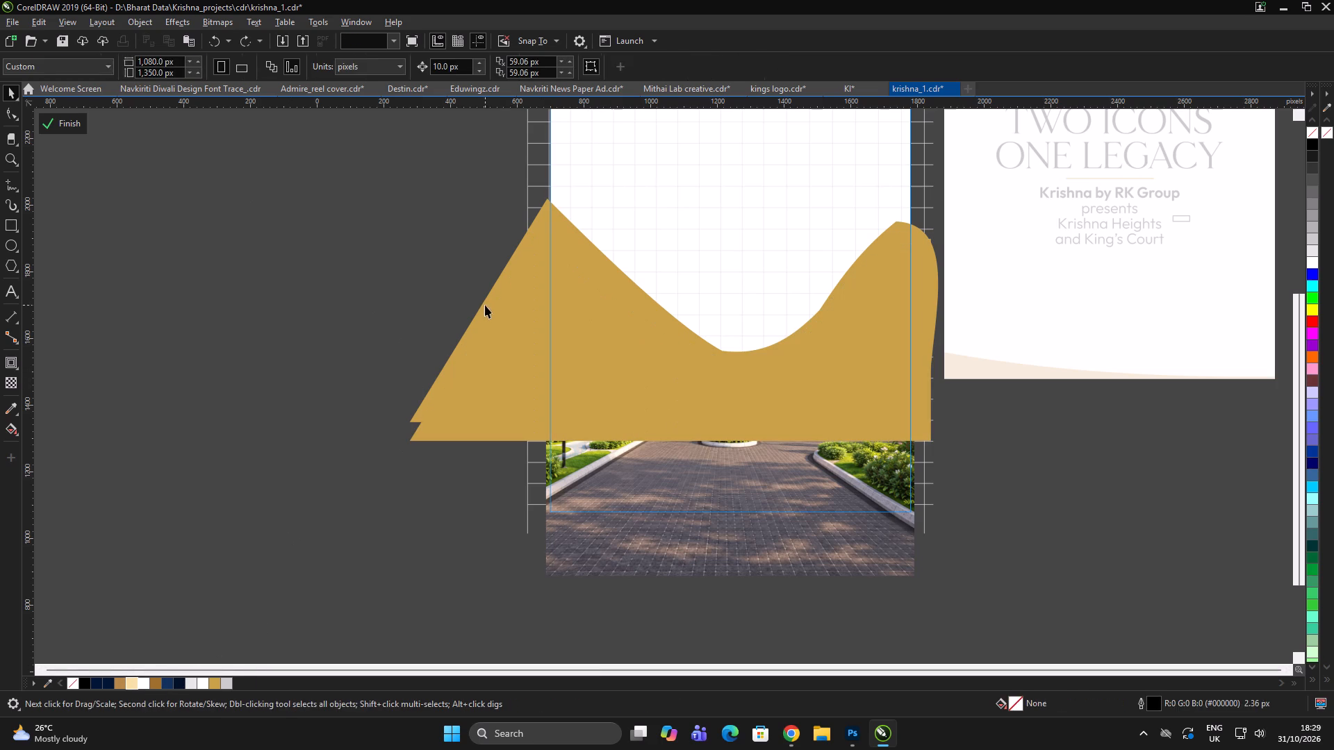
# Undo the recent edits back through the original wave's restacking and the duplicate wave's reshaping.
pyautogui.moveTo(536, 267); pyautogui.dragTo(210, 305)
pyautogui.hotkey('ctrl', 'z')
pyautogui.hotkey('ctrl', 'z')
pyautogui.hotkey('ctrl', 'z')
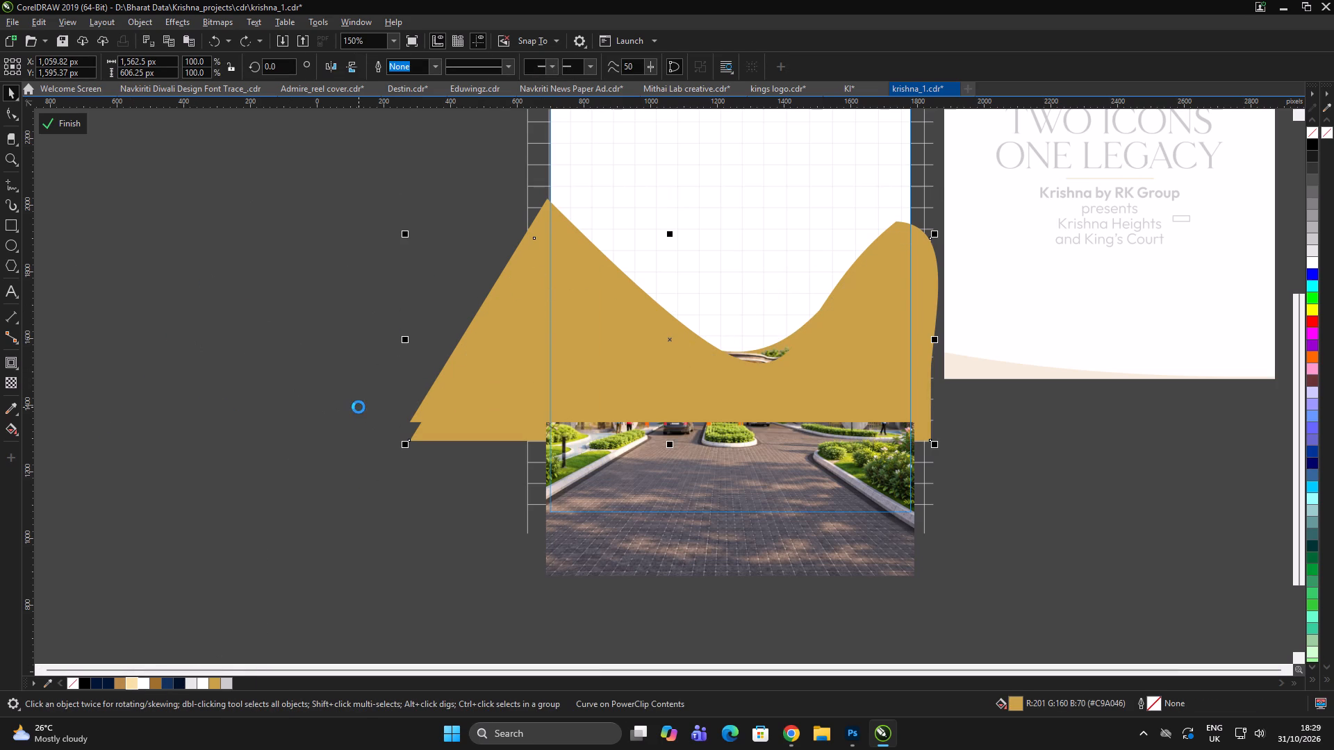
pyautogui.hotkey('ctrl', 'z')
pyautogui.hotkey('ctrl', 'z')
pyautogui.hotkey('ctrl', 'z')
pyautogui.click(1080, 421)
# Delete the duplicate gold wave shape, keeping the original wave.
pyautogui.click(882, 397)
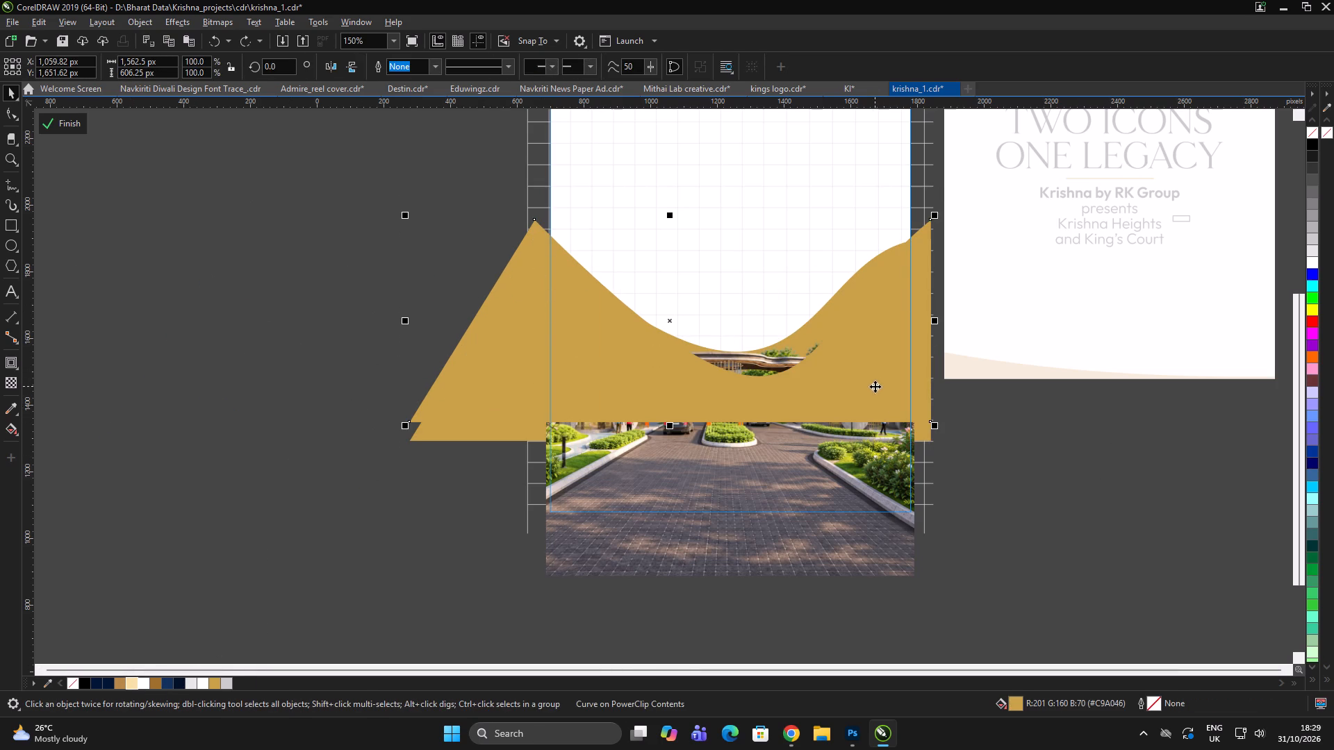
pyautogui.press('Delete')
pyautogui.moveTo(1082, 473); pyautogui.dragTo(1084, 479)
pyautogui.click(1081, 478)
pyautogui.click(1079, 469)
pyautogui.click(461, 403)
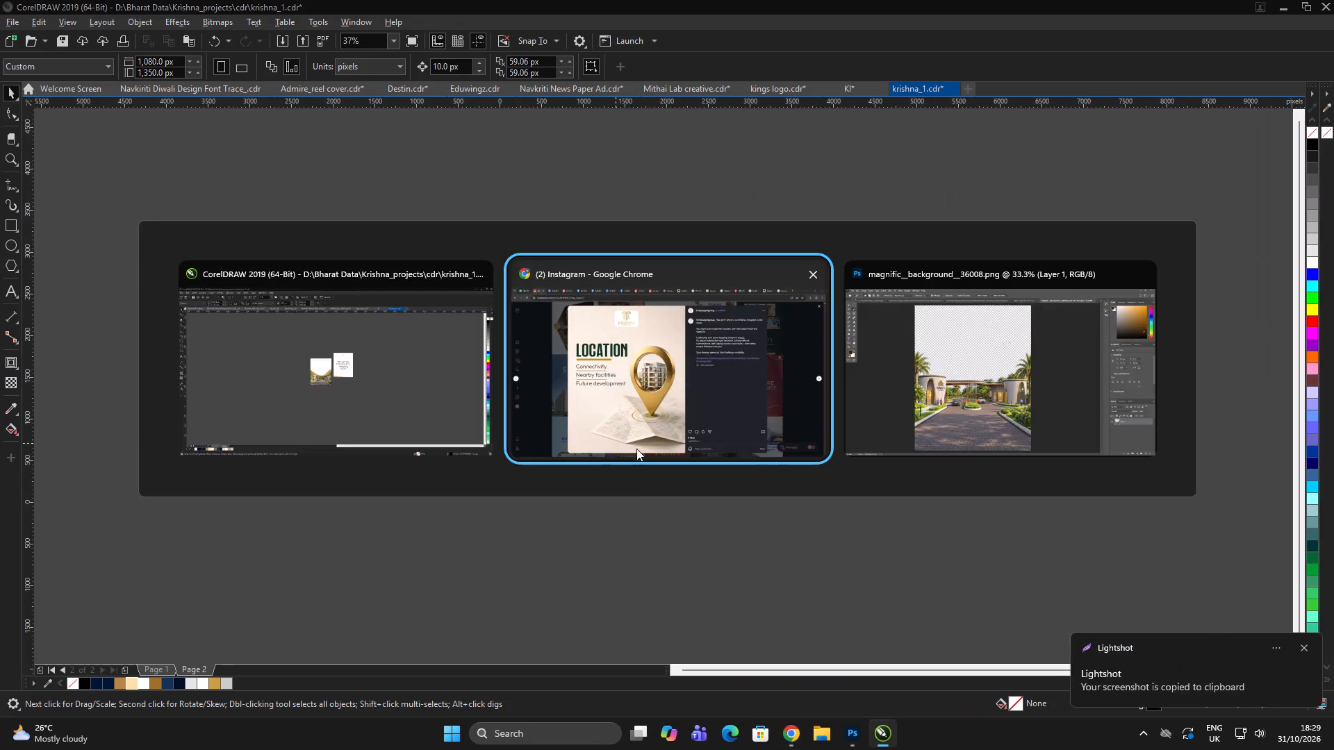
# Switch to CorelDRAW, paste the copied Instagram screenshot of the Location post, and place it beside the King's Court design as reference.
pyautogui.hotkey('alt', 'Tab')
pyautogui.click(748, 456)
pyautogui.click(761, 451)
pyautogui.hotkey('ctrl', 'v')
pyautogui.click(815, 460)
pyautogui.click(661, 404)
pyautogui.moveTo(694, 381); pyautogui.dragTo(450, 380)
pyautogui.click(548, 532)
pyautogui.click(554, 531)
pyautogui.scroll(1, 504, 376)
# Open the clipped contents of the King's Court design rectangle for editing.
pyautogui.click(459, 408)
pyautogui.doubleClick(761, 273)
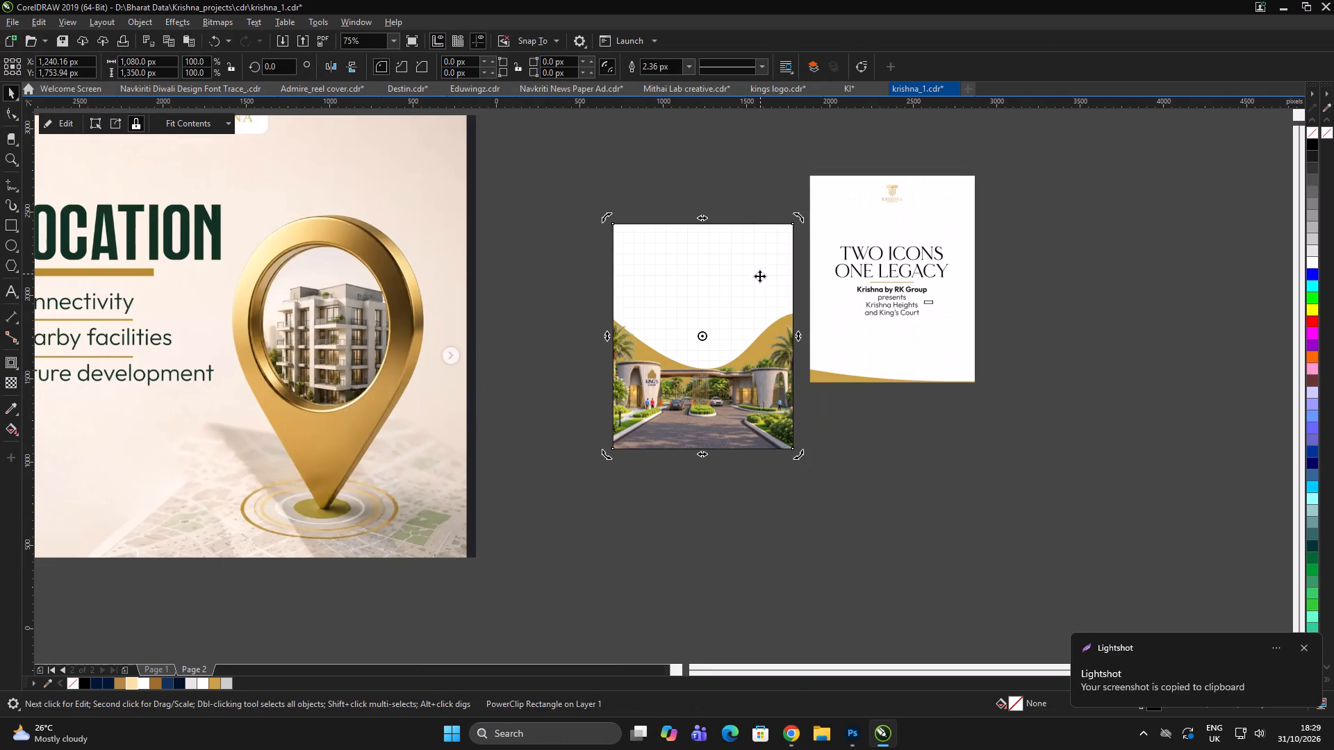
pyautogui.hotkey('ctrl', 'u')
pyautogui.keyDown('ctrl'); pyautogui.moveTo(924, 517); pyautogui.dragTo(919, 508); pyautogui.keyUp('ctrl')
pyautogui.doubleClick(723, 312)
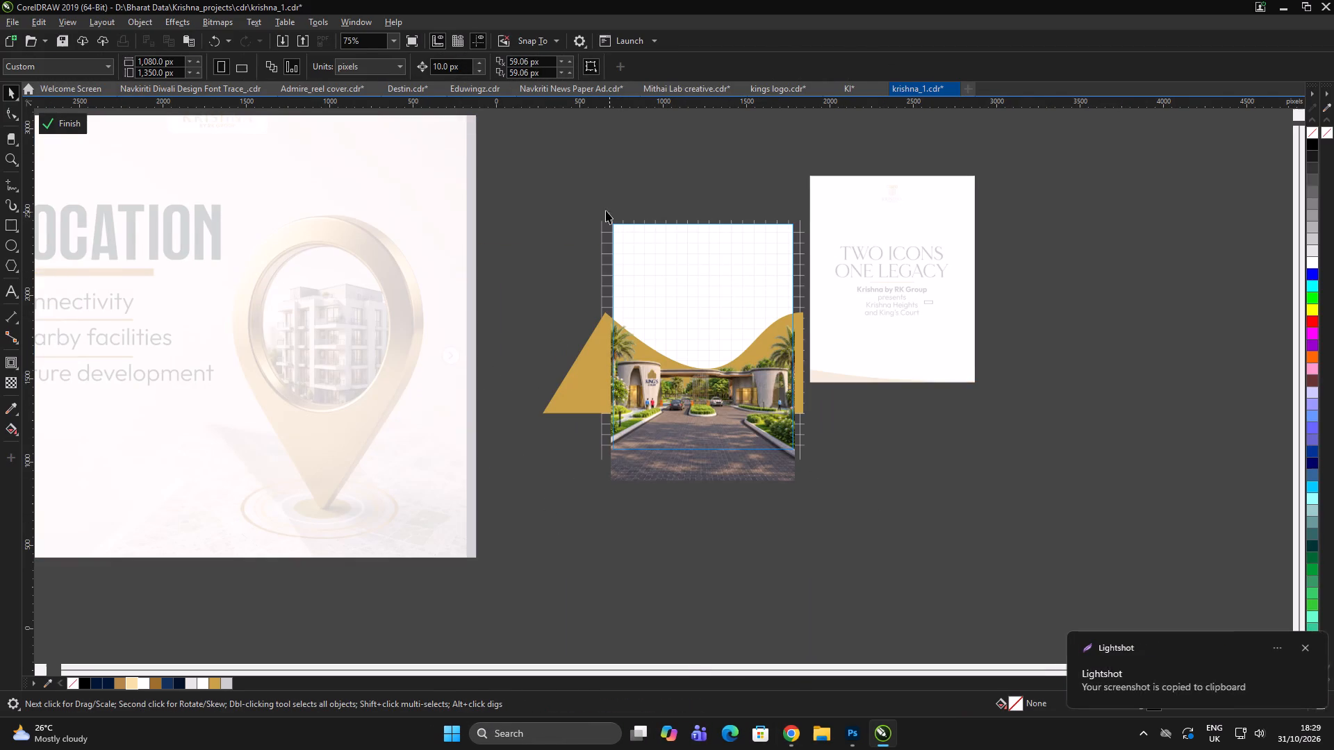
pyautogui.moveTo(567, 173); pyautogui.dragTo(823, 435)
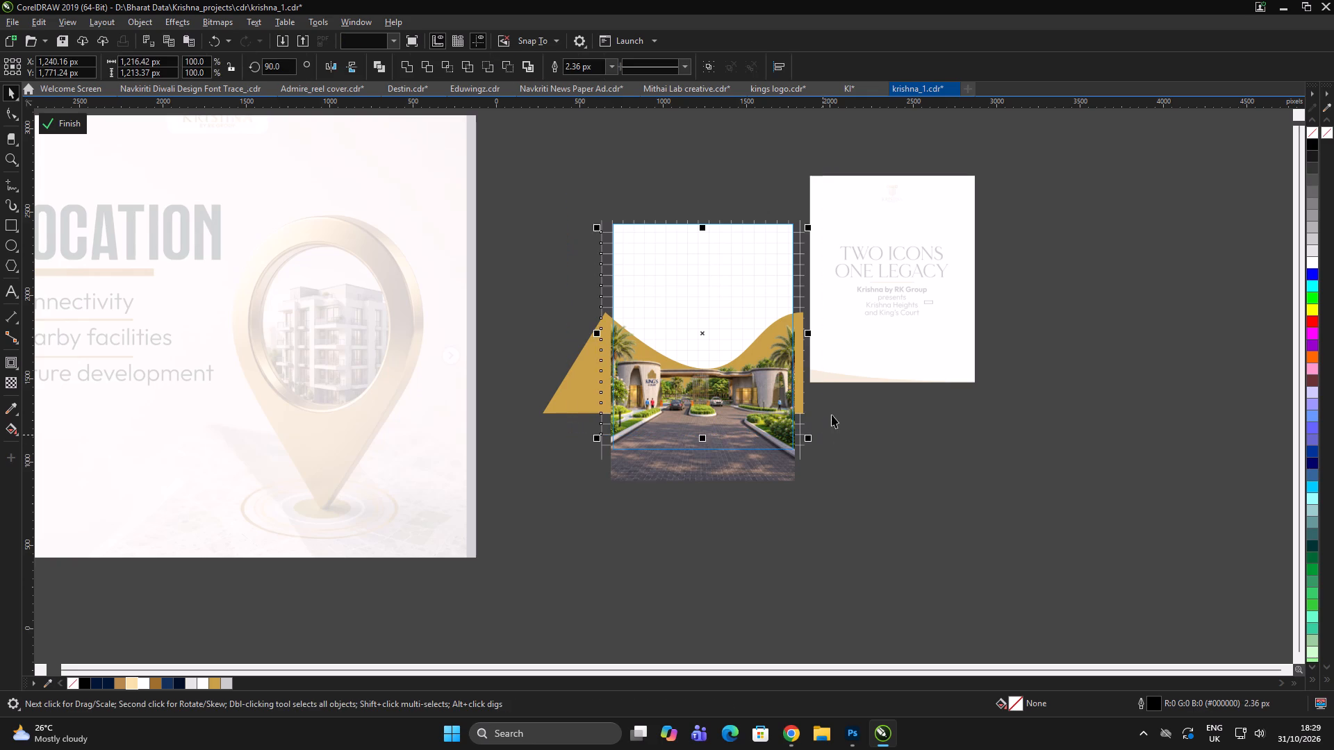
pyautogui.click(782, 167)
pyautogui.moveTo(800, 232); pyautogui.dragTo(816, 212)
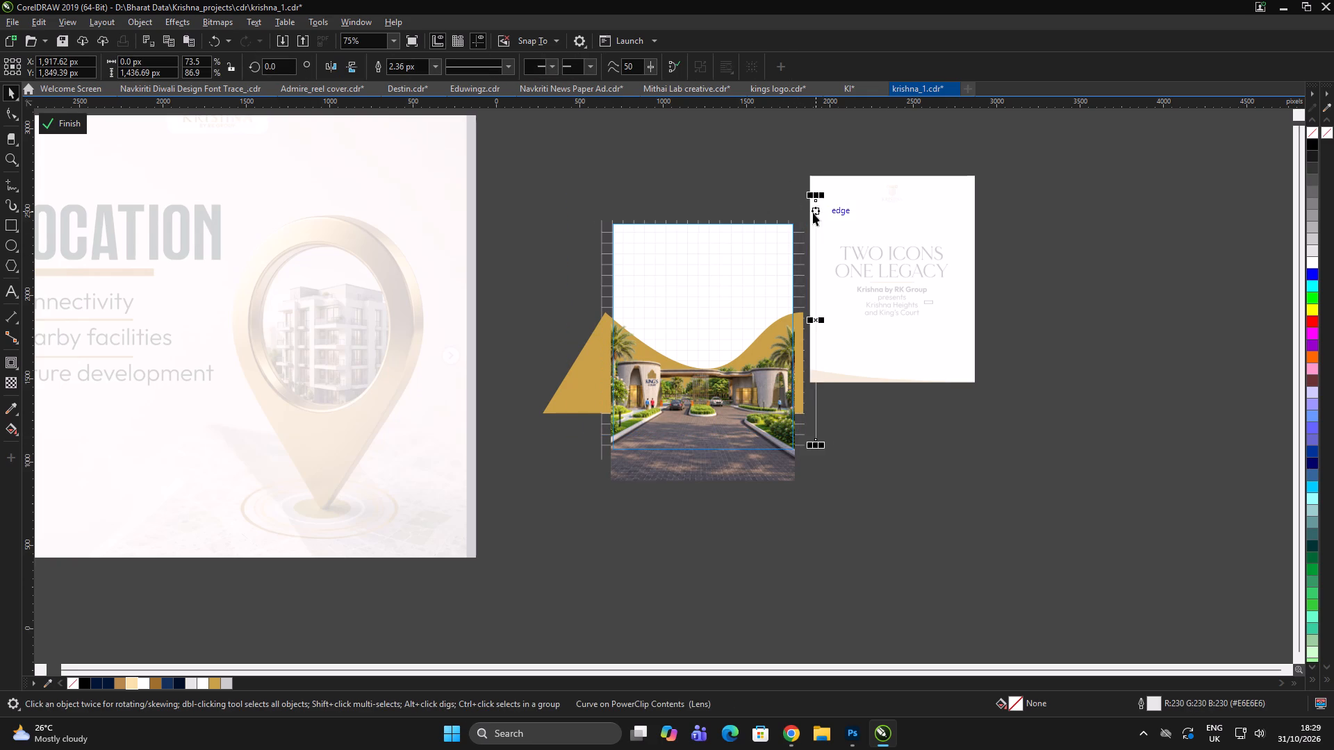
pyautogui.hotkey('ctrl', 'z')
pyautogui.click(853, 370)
# Select all the light grey grid lines behind the gold wave and group them.
pyautogui.moveTo(593, 193); pyautogui.dragTo(775, 473)
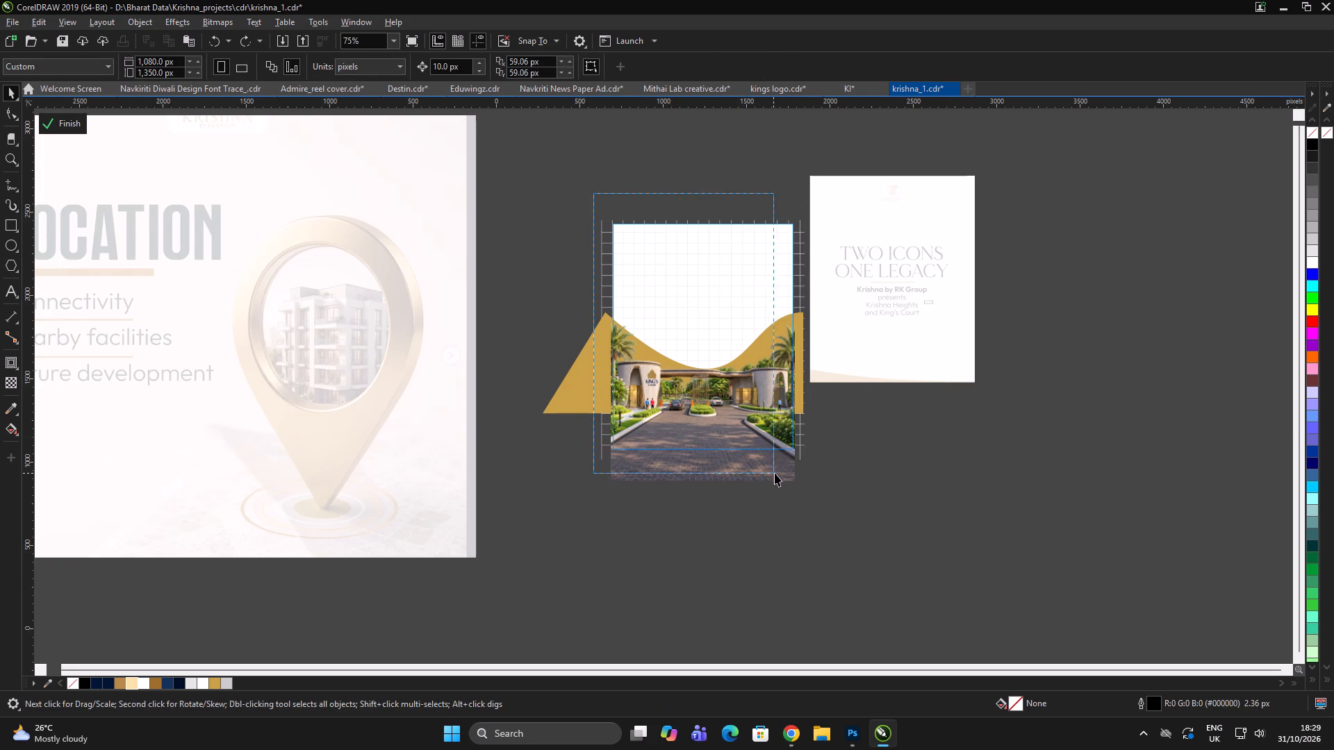
pyautogui.moveTo(775, 473); pyautogui.dragTo(807, 465)
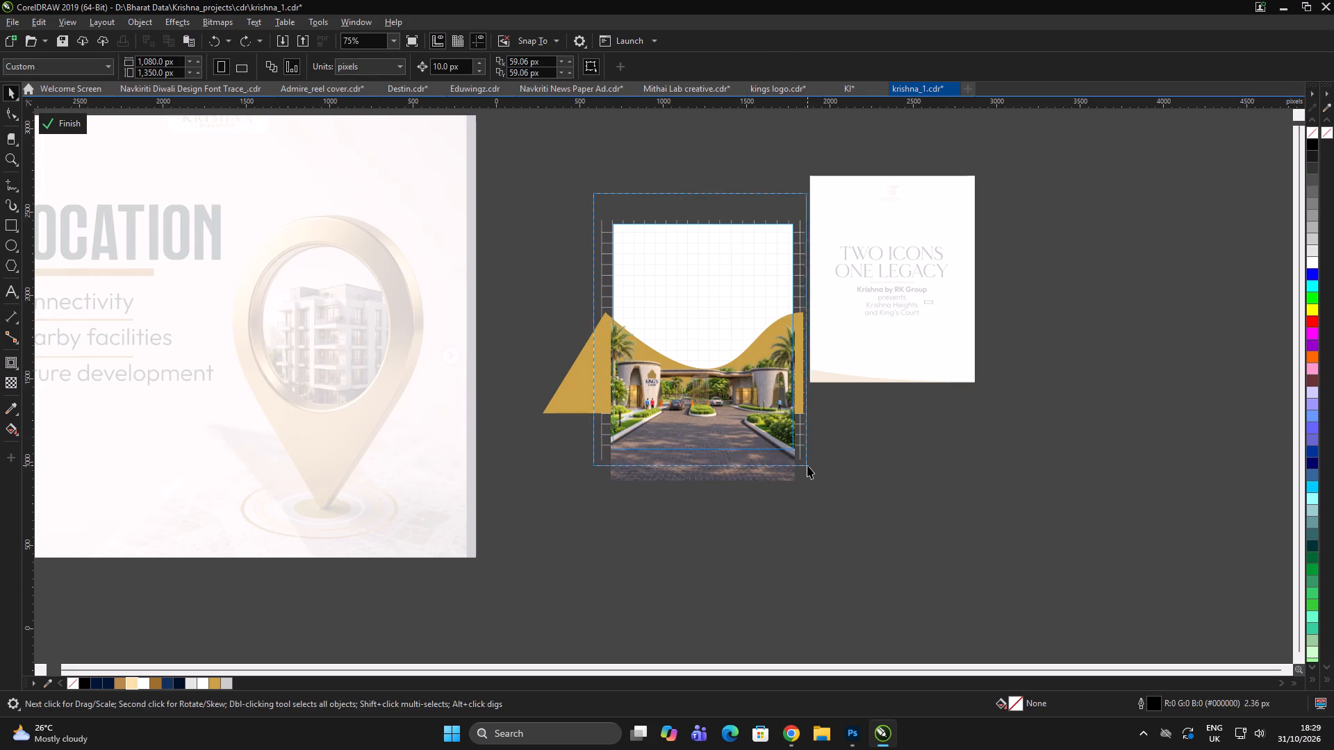
pyautogui.moveTo(807, 465); pyautogui.dragTo(812, 466)
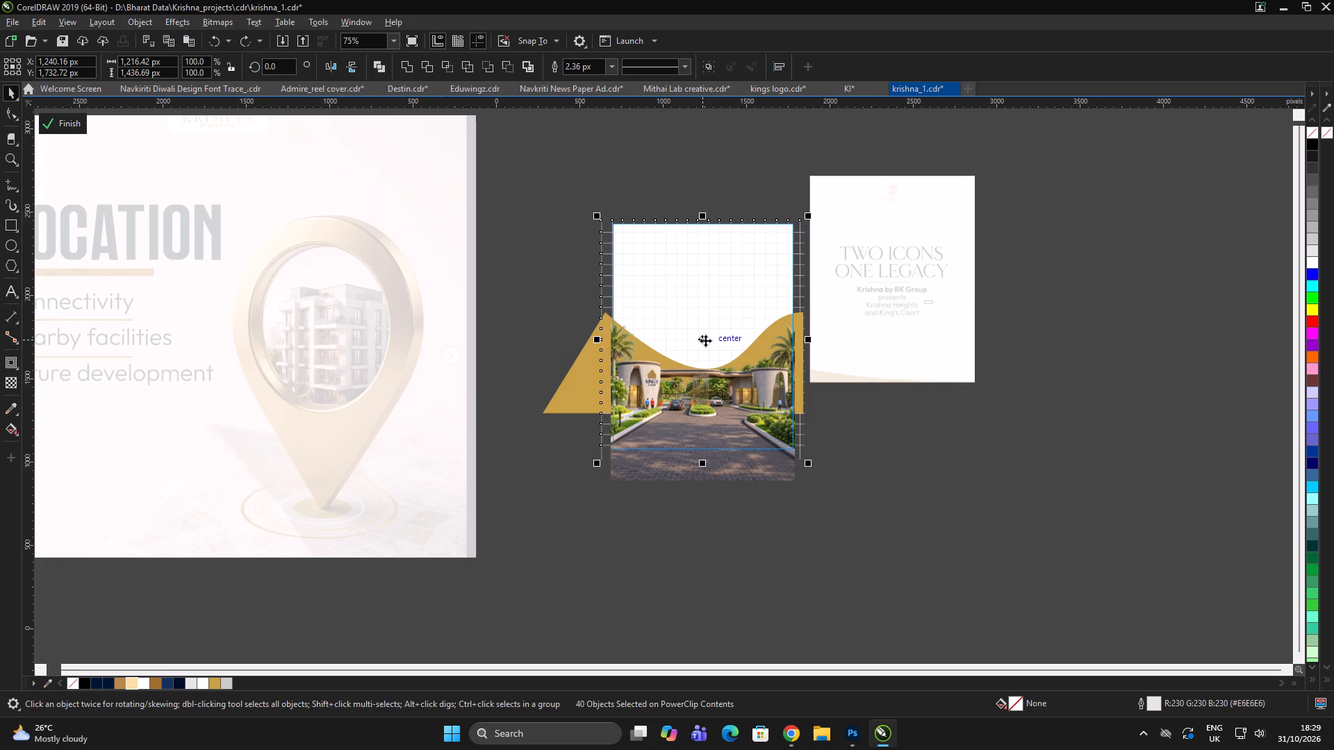
pyautogui.moveTo(705, 340); pyautogui.dragTo(994, 231)
pyautogui.hotkey('ctrl', 'z')
pyautogui.hotkey('ctrl', 'g')
# Set the grouped grid lines' uniform transparency to 57.
pyautogui.scroll(1, 718, 292)
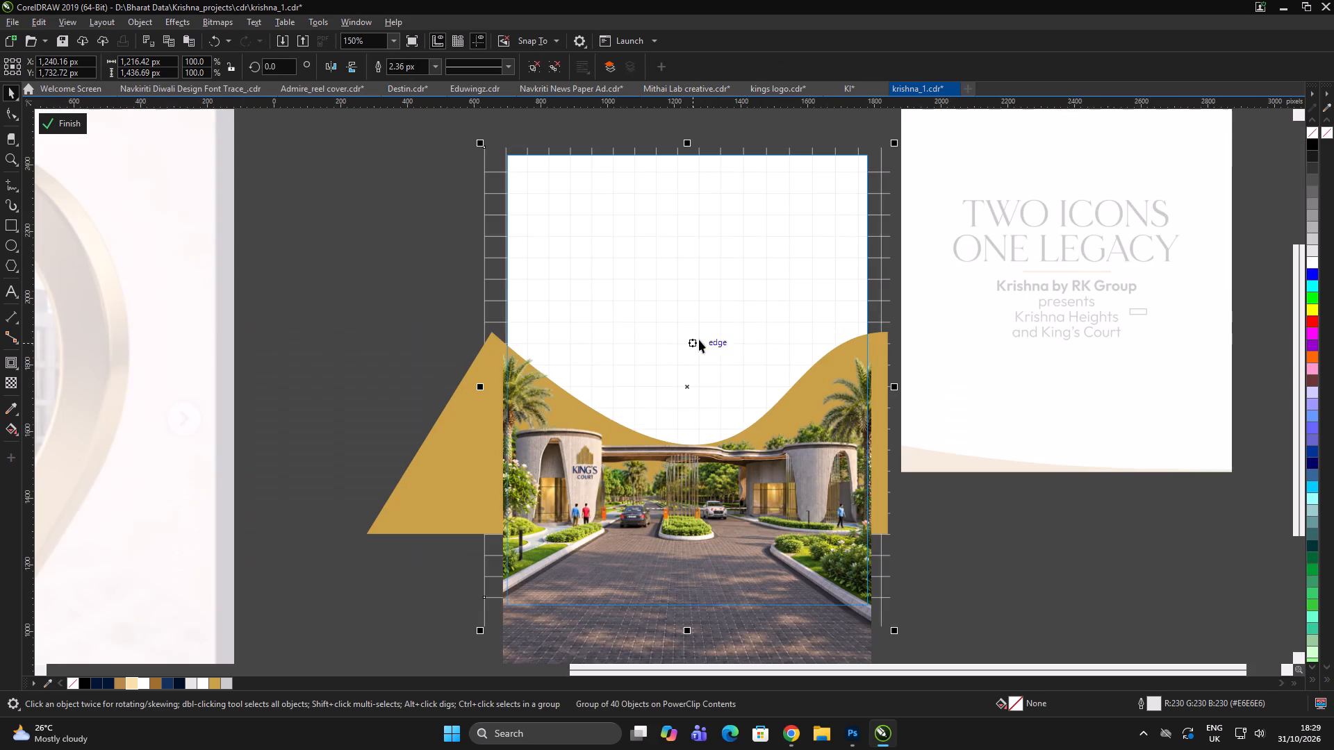
pyautogui.click(18, 382)
pyautogui.scroll(-2, 518, 308)
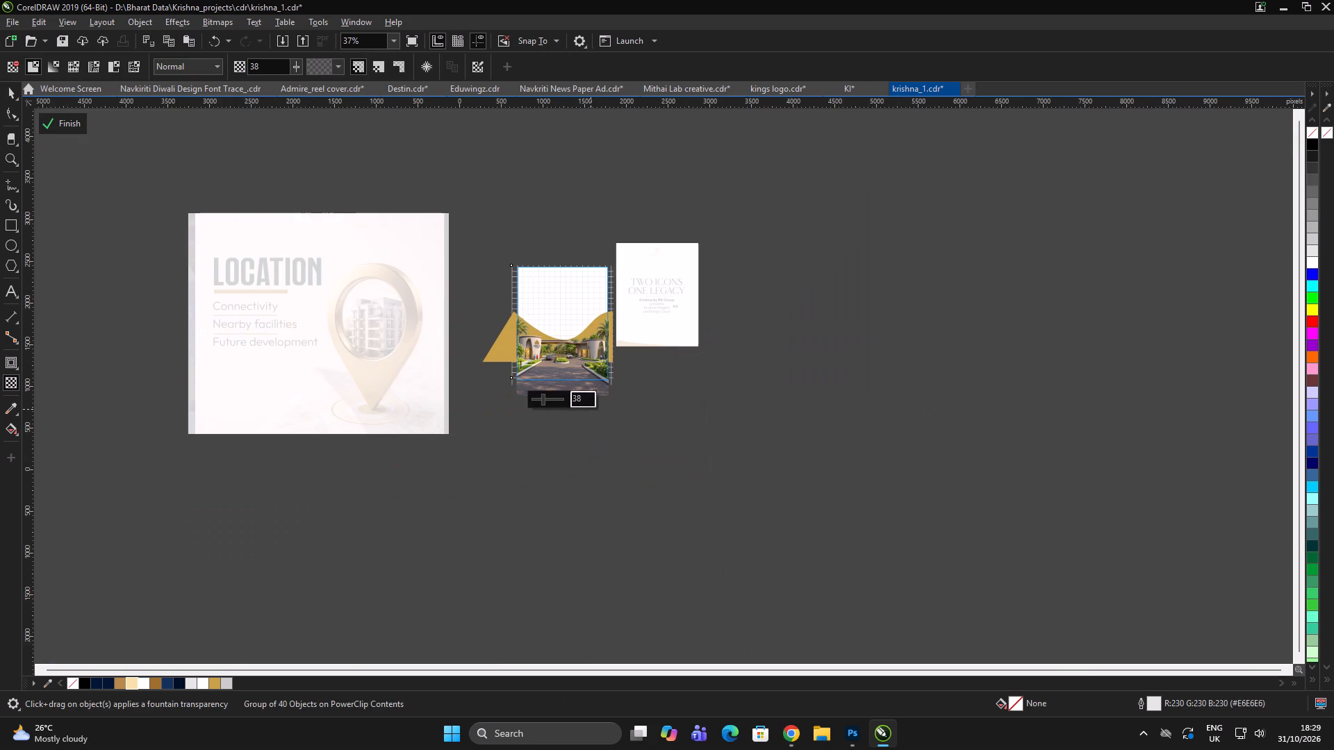
pyautogui.scroll(2, 579, 397)
pyautogui.click(550, 399)
pyautogui.click(554, 395)
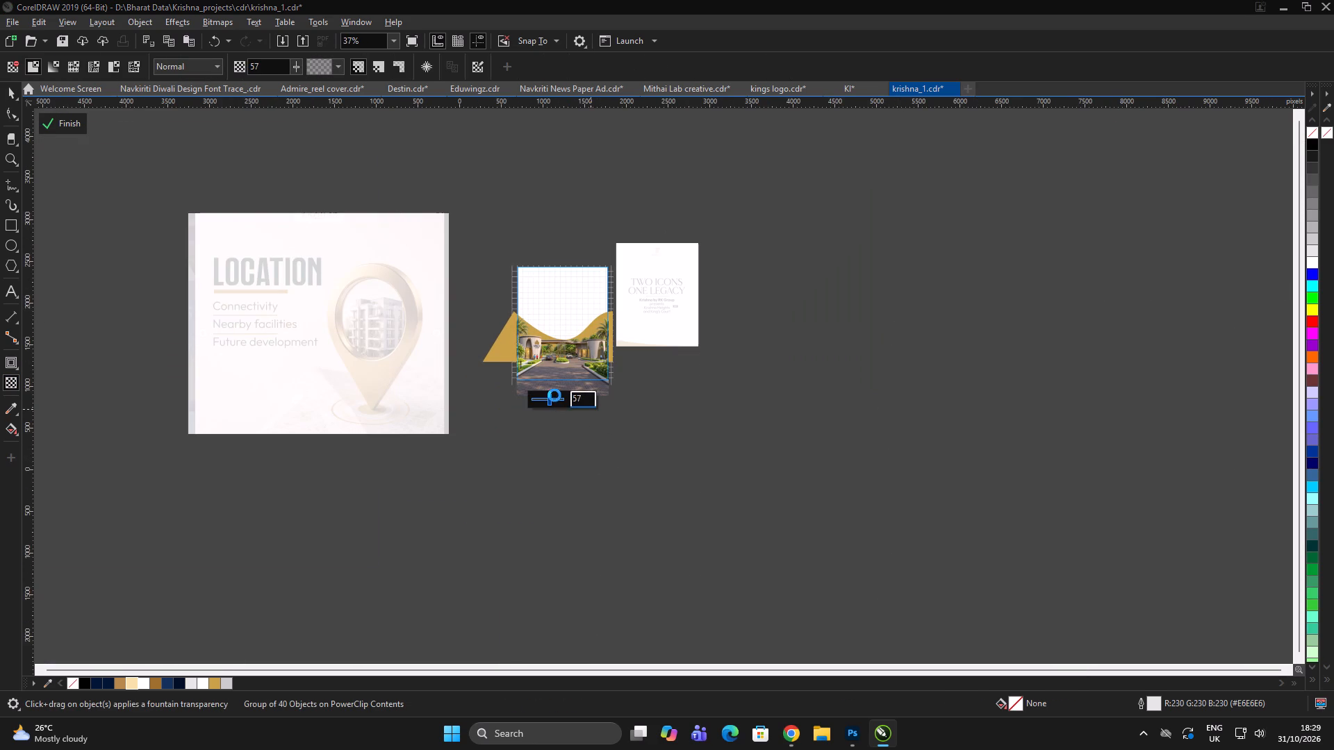
# Set the grid group's uniform transparency to about 68 and finish editing the page's clipped contents.
pyautogui.scroll(1, 575, 307)
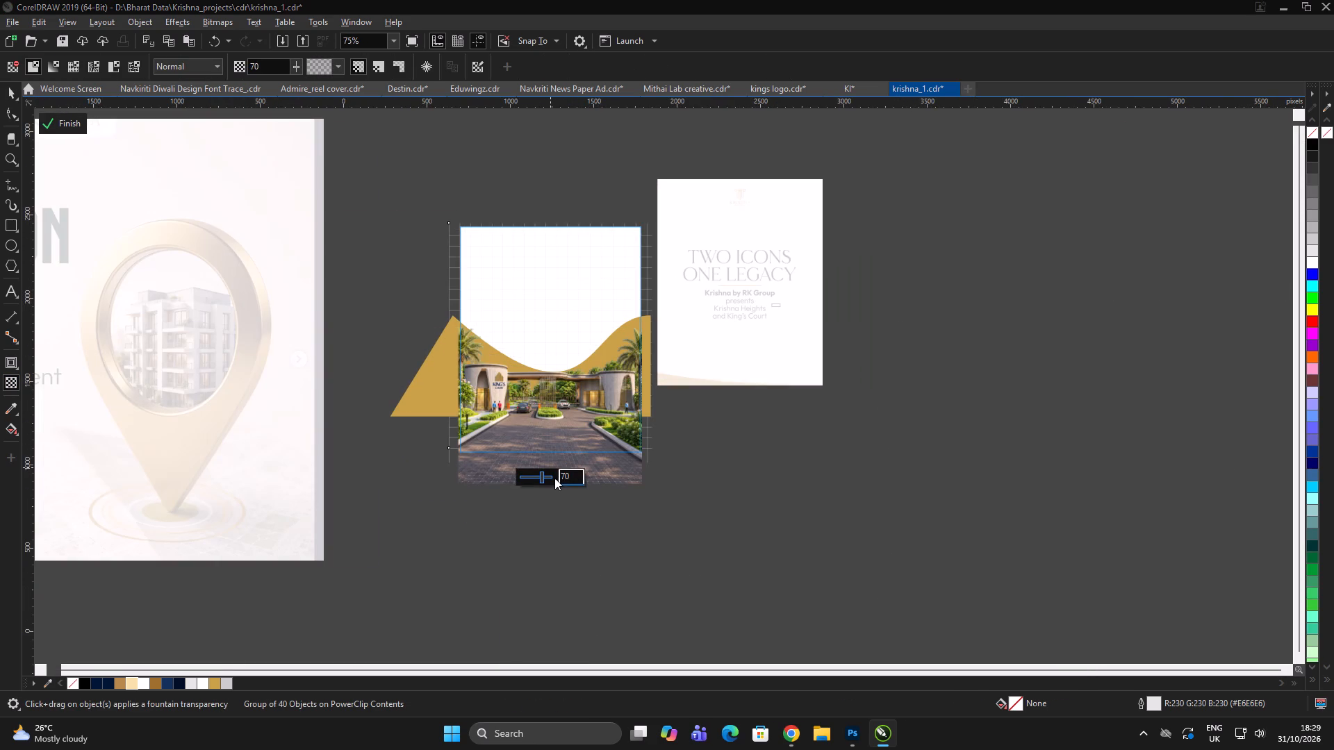
pyautogui.click(545, 476)
pyautogui.click(542, 476)
pyautogui.click(51, 128)
pyautogui.tripleClick(455, 166)
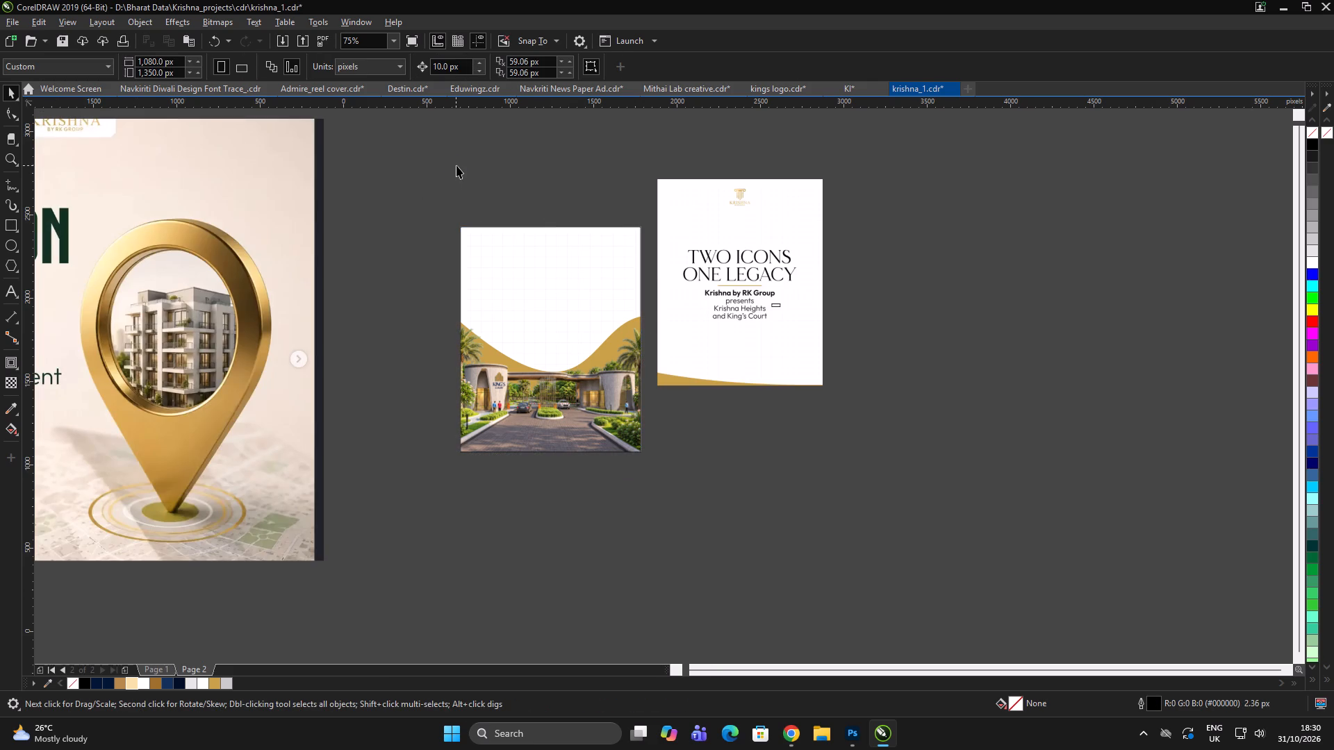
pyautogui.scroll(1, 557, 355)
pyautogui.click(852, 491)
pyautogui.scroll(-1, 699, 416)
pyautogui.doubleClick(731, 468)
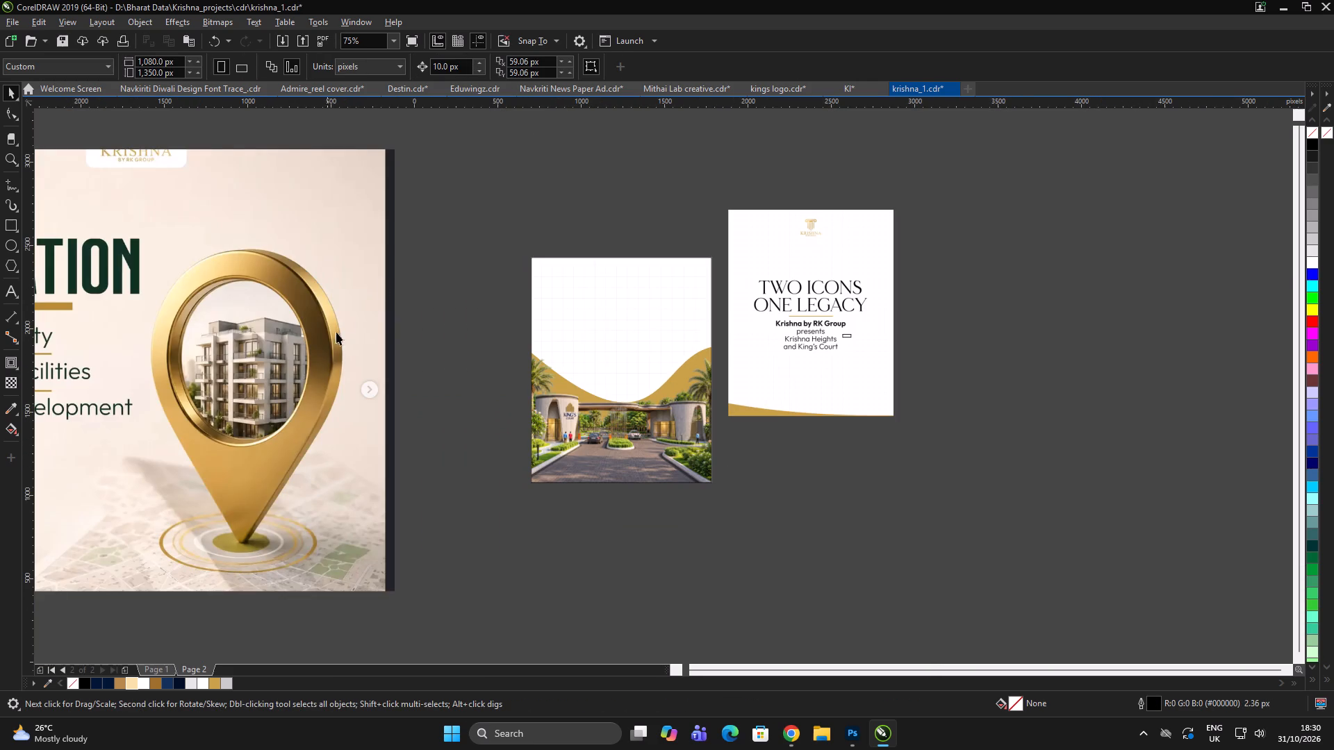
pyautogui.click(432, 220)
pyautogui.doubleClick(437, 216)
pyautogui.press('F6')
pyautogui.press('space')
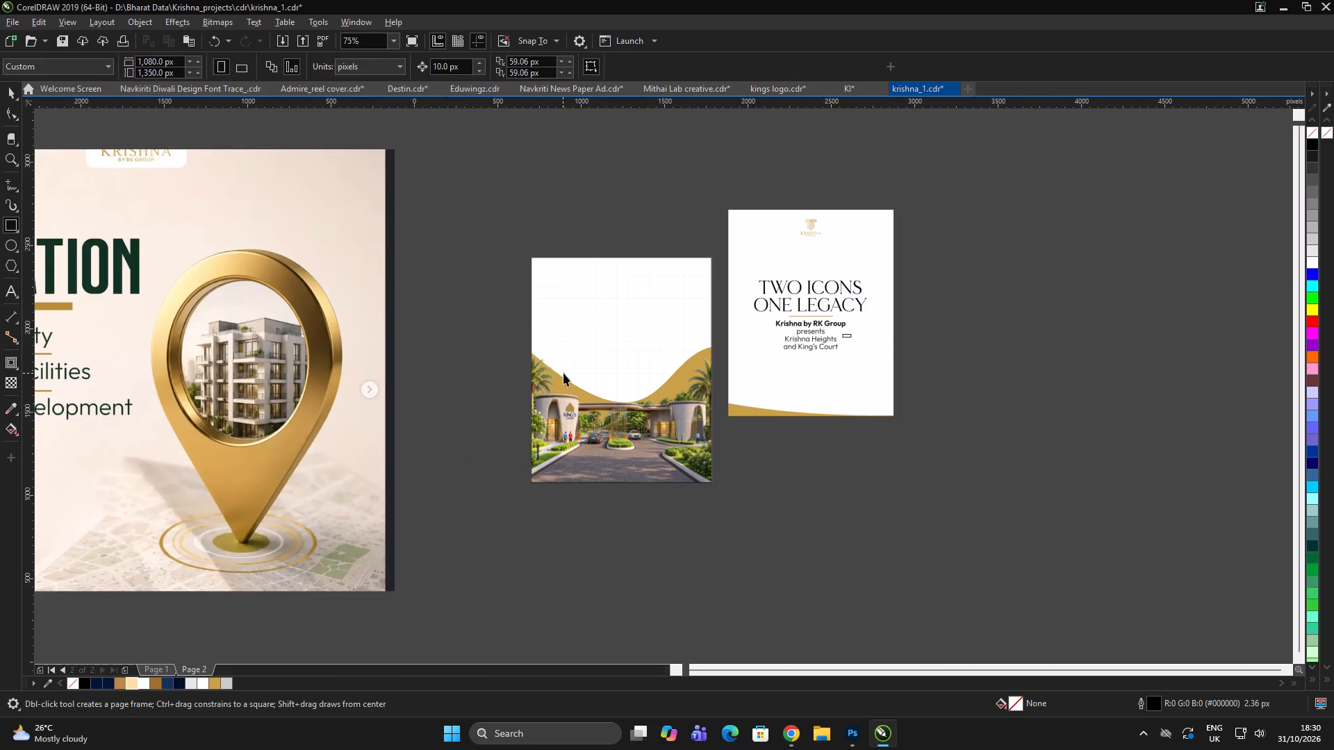
# Duplicate the gold wave slightly above the original inside the clipped contents and move the copy out onto the page.
pyautogui.doubleClick(629, 319)
pyautogui.click(481, 439)
pyautogui.moveTo(478, 428); pyautogui.dragTo(479, 420)
pyautogui.keyDown('shift'); pyautogui.rightClick(479, 420); pyautogui.keyUp('shift')
pyautogui.hotkey('ctrl', 'x')
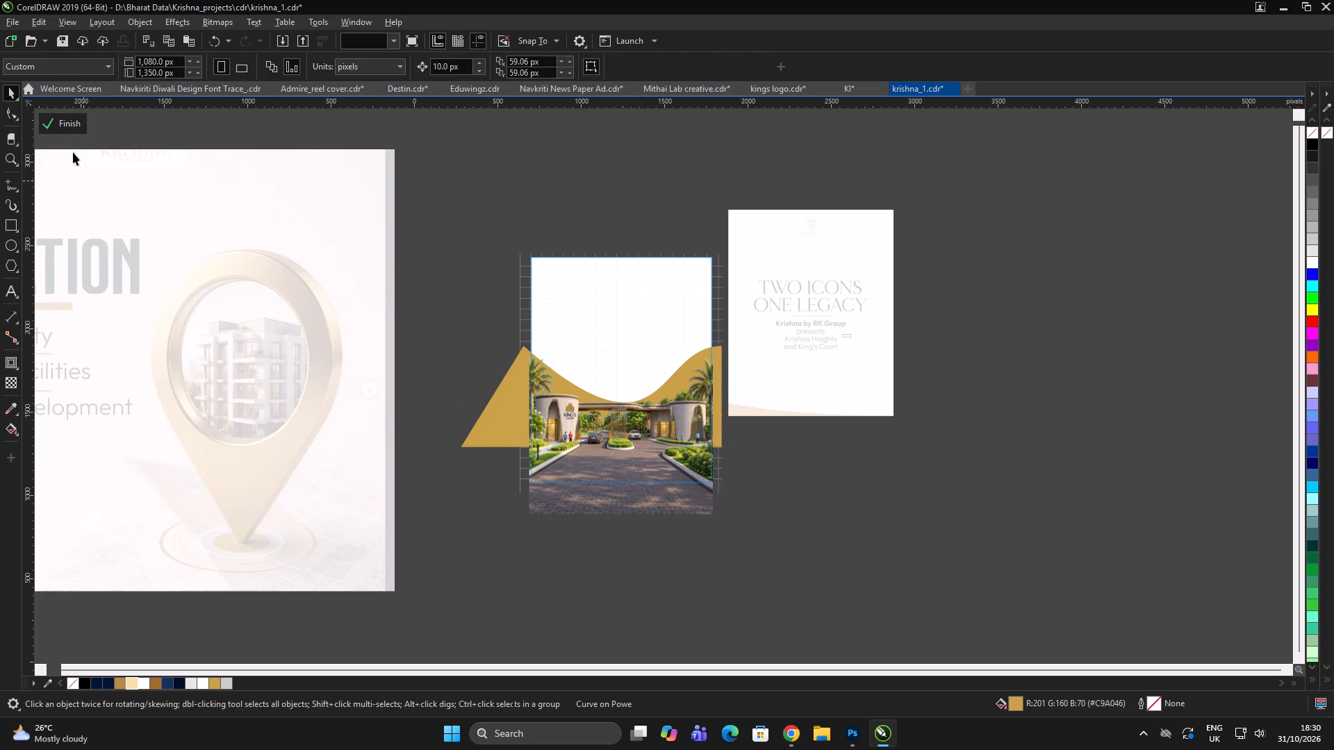
pyautogui.click(61, 121)
pyautogui.click(405, 176)
pyautogui.hotkey('ctrl', 'v')
pyautogui.scroll(-1, 489, 224)
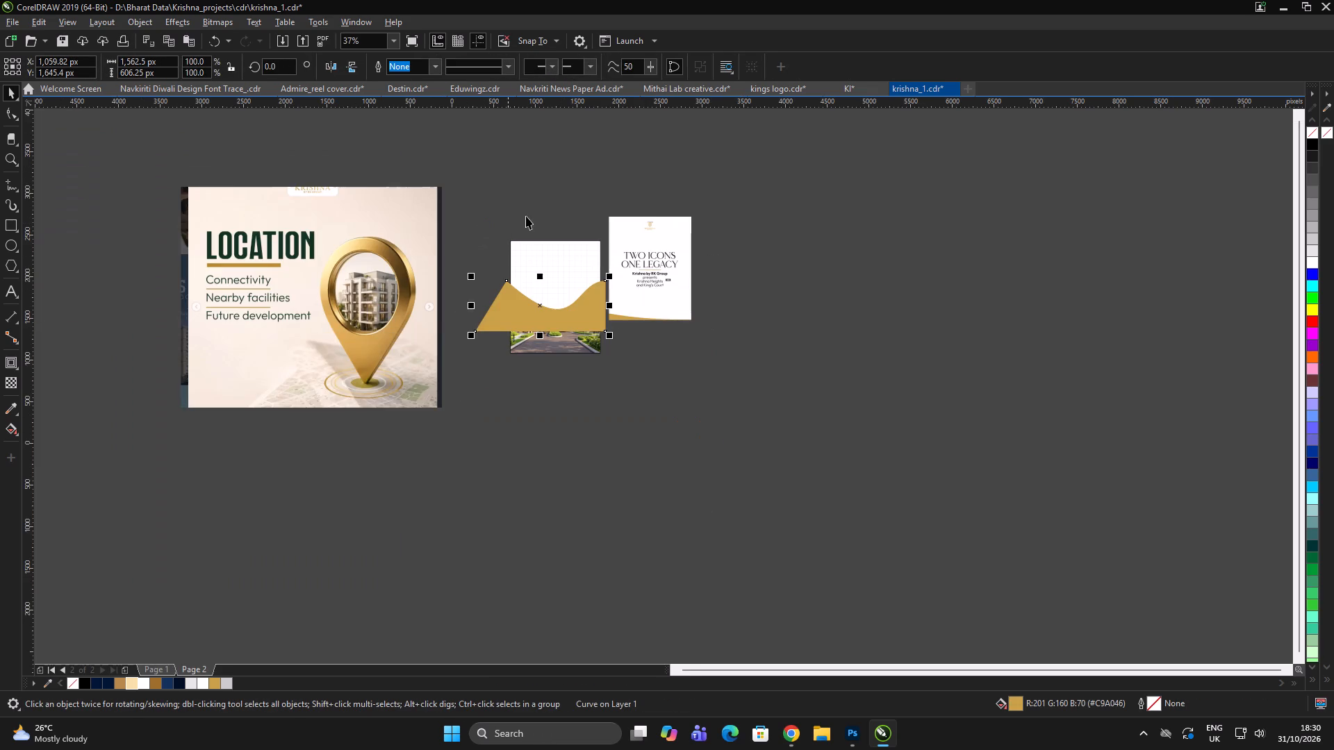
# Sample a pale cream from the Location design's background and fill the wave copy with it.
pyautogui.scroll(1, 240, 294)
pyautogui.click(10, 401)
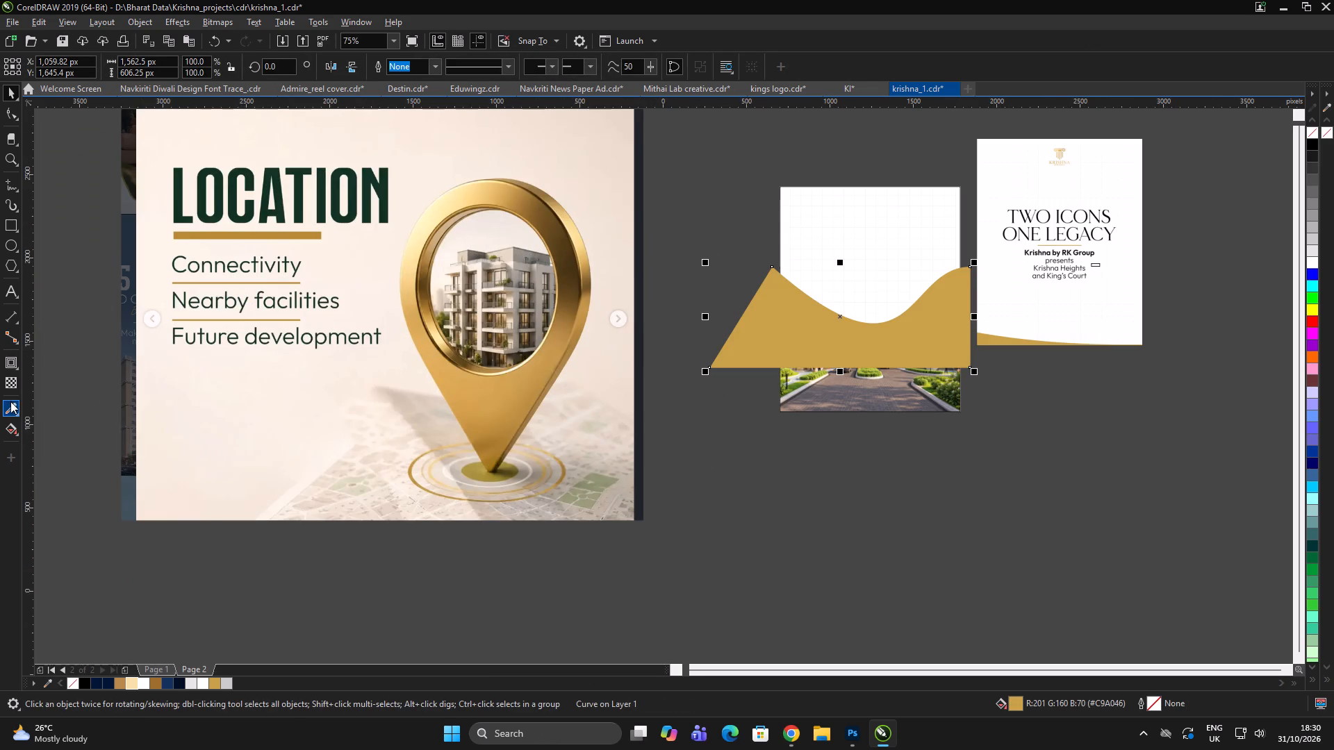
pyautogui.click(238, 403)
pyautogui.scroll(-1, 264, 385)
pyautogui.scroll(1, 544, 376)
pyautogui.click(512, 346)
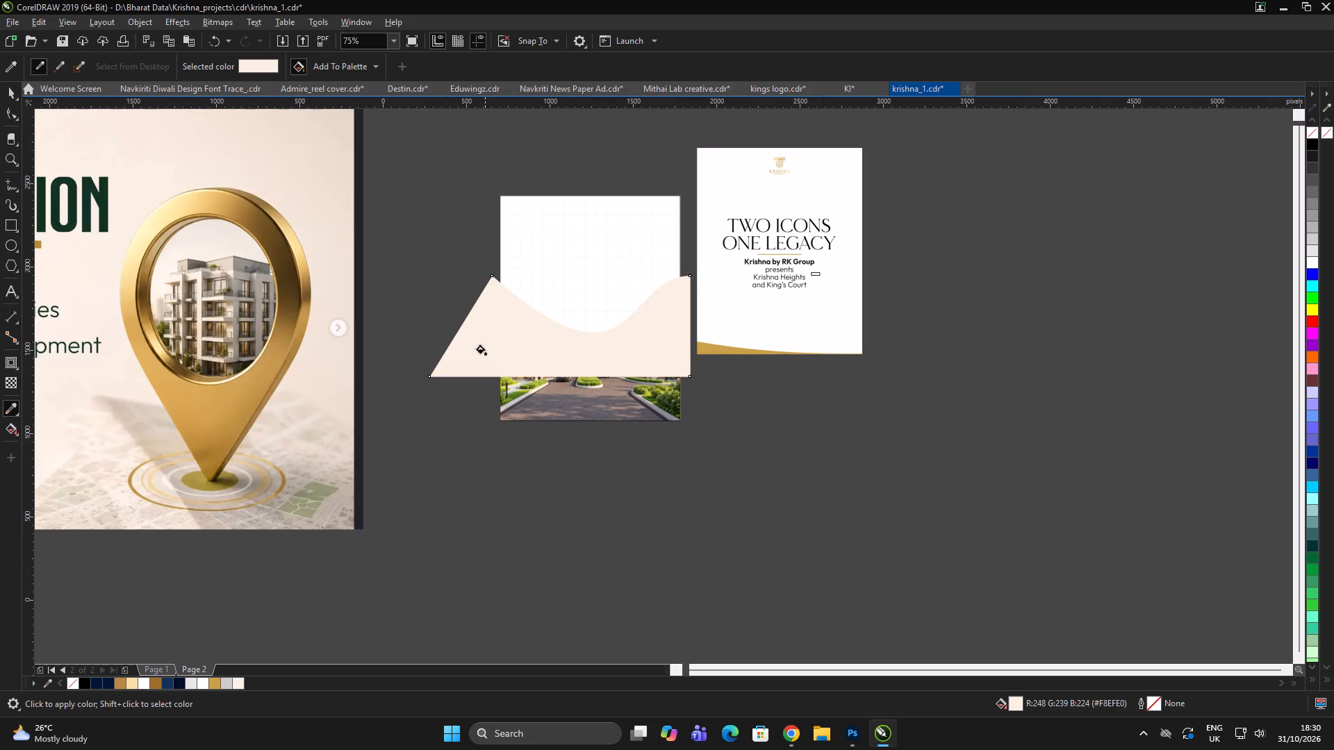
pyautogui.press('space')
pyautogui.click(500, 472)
# Sample the beige from the Location design's background above the gold pin and fill the wave copy with it.
pyautogui.click(15, 406)
pyautogui.click(308, 144)
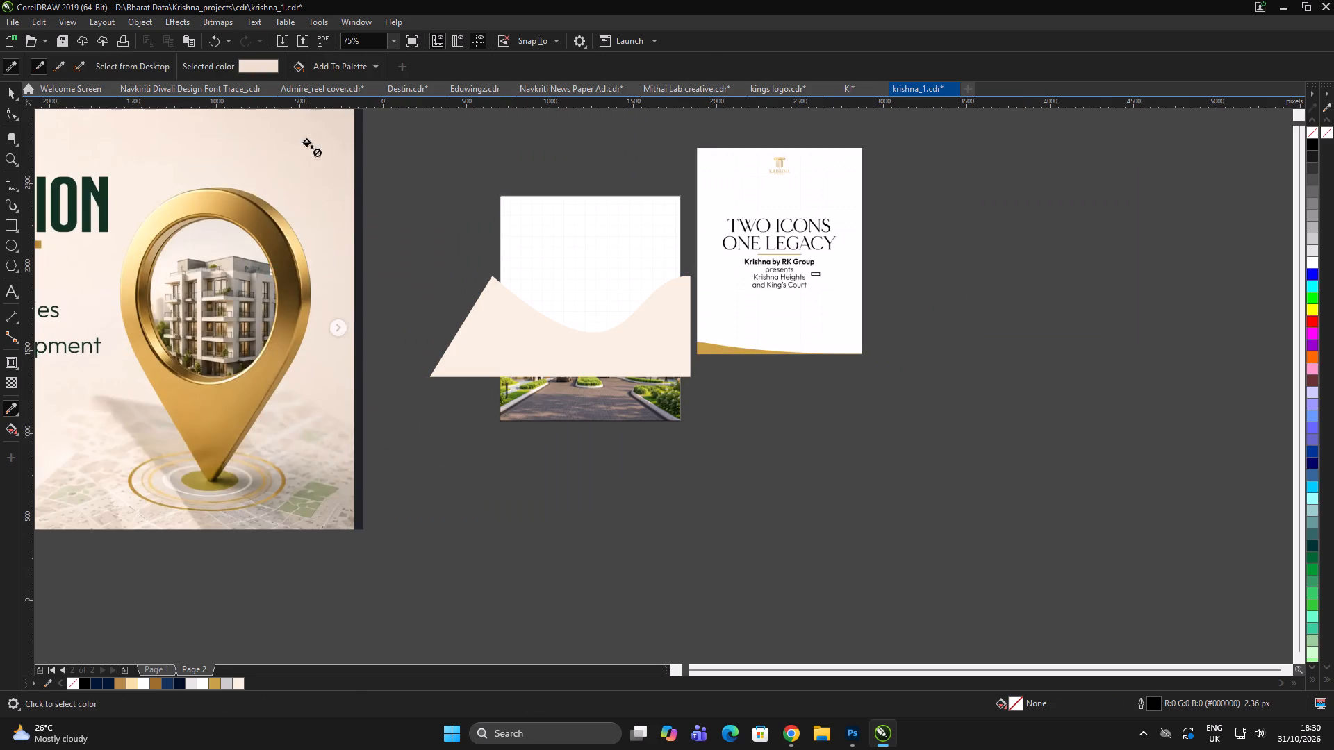
pyautogui.click(557, 336)
# Apply a fountain fill to the wave copy, from beige at its upper right to white at its lower left, without an outline.
pyautogui.scroll(1, 616, 345)
pyautogui.press('space')
pyautogui.click(609, 349)
pyautogui.press('g')
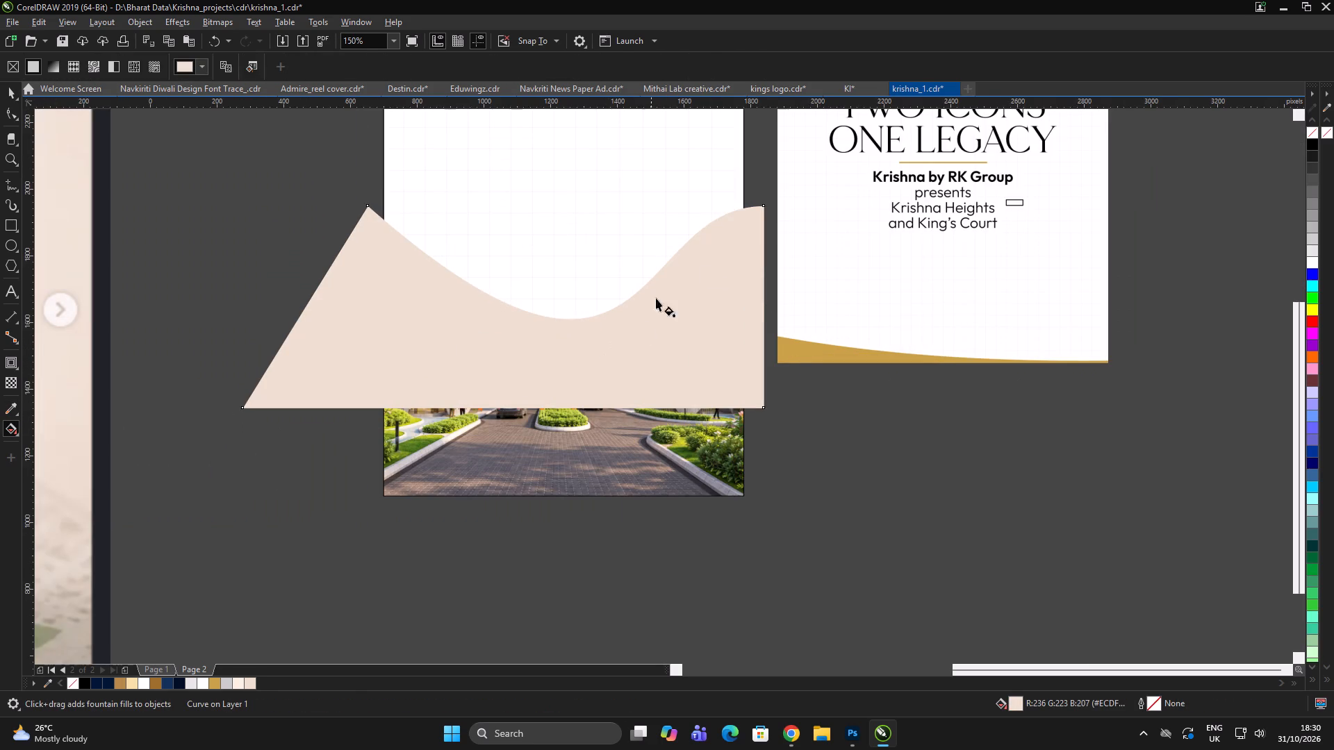
pyautogui.moveTo(730, 247); pyautogui.dragTo(341, 431)
pyautogui.press('space')
pyautogui.click(687, 528)
pyautogui.click(456, 326)
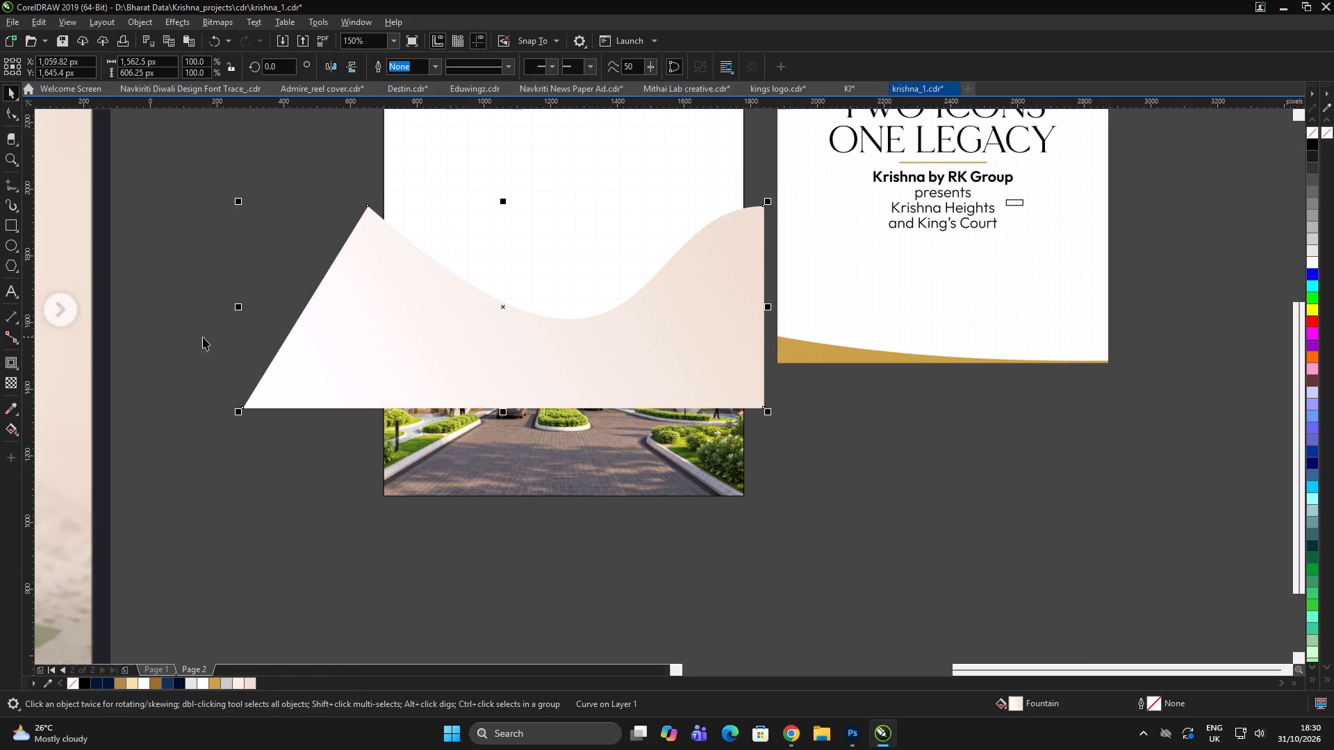
pyautogui.rightClick(1310, 131)
pyautogui.click(864, 519)
pyautogui.moveTo(864, 508); pyautogui.dragTo(846, 492)
# Move the pale gradient wave into the gridded page's clipped contents.
pyautogui.click(676, 358)
pyautogui.hotkey('ctrl', 'x')
pyautogui.moveTo(957, 487); pyautogui.dragTo(923, 483)
pyautogui.doubleClick(677, 440)
pyautogui.hotkey('ctrl', 'v')
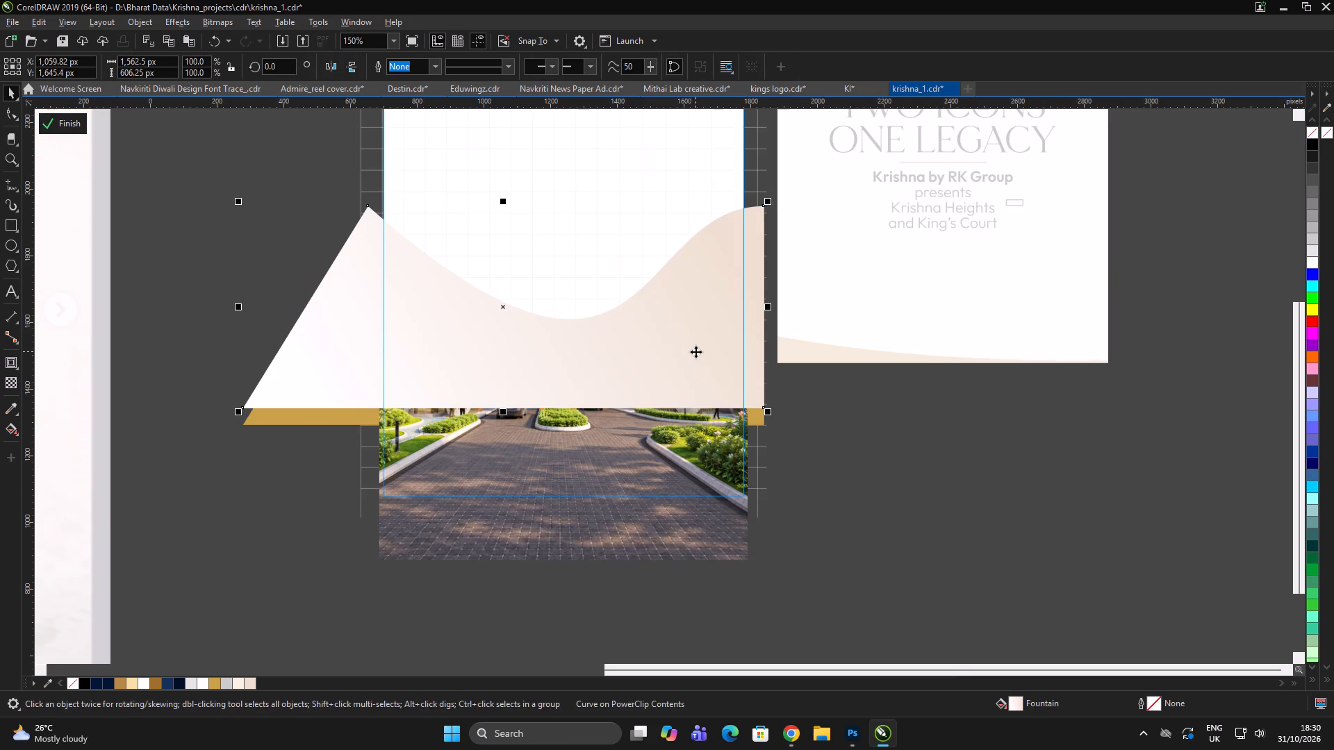
# Adjust the pale wave's top curve so its dip shifts toward the left side of the page.
pyautogui.doubleClick(695, 351)
pyautogui.click(769, 206)
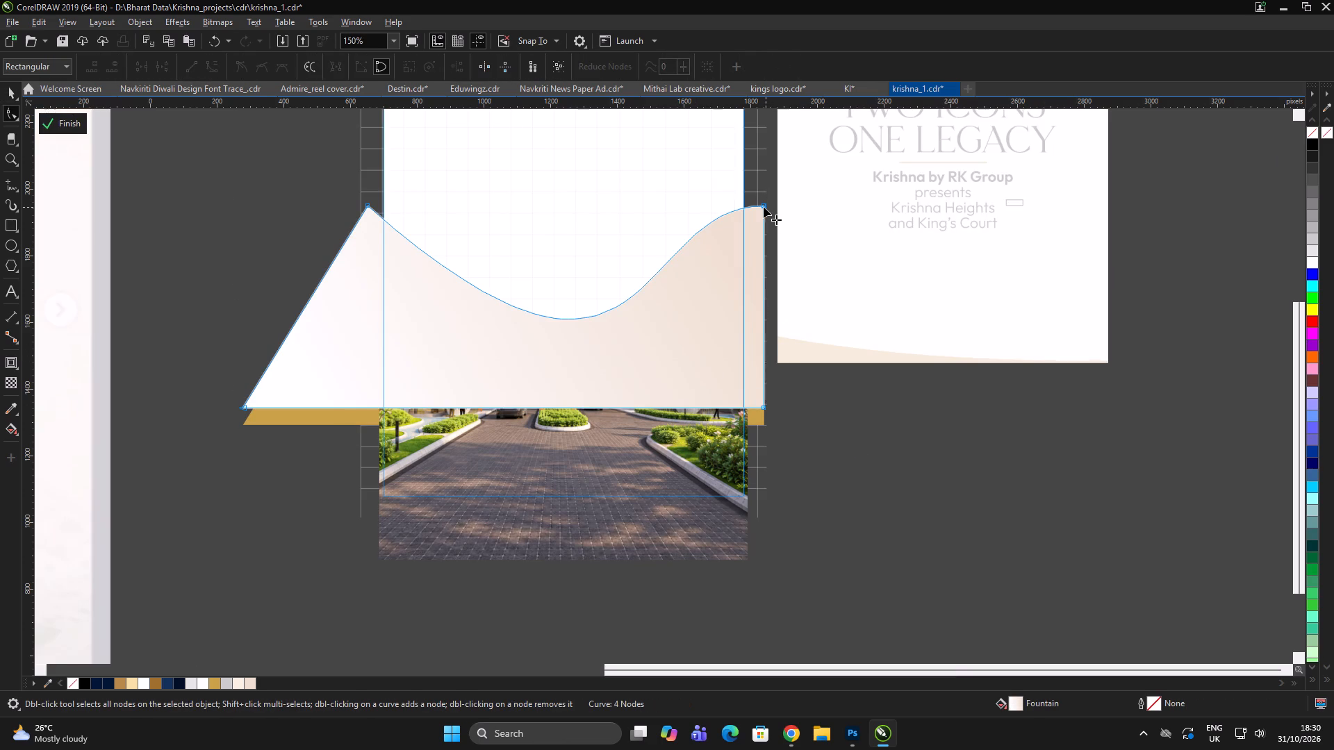
pyautogui.click(764, 207)
pyautogui.moveTo(660, 462); pyautogui.dragTo(484, 378)
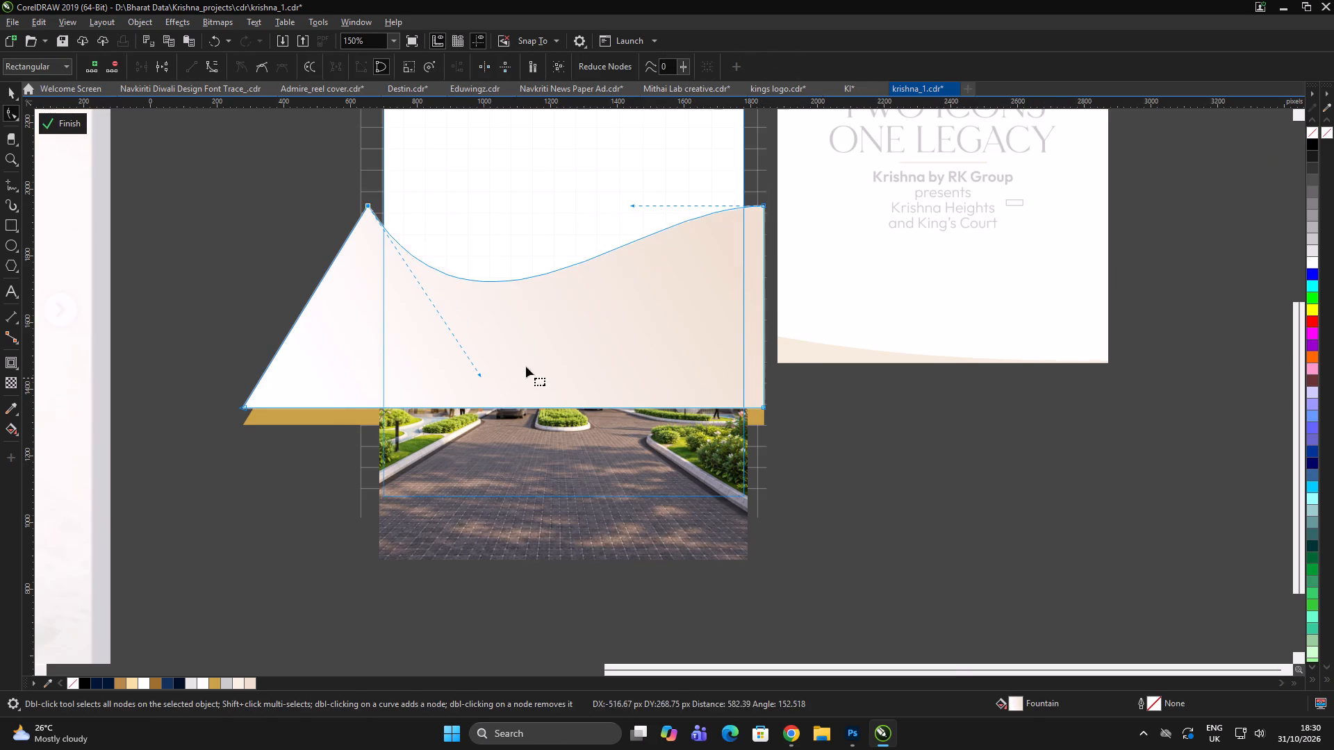
pyautogui.press('space')
pyautogui.moveTo(866, 401); pyautogui.dragTo(830, 406)
# Bring the gold wave in front of the pale gradient wave.
pyautogui.click(317, 422)
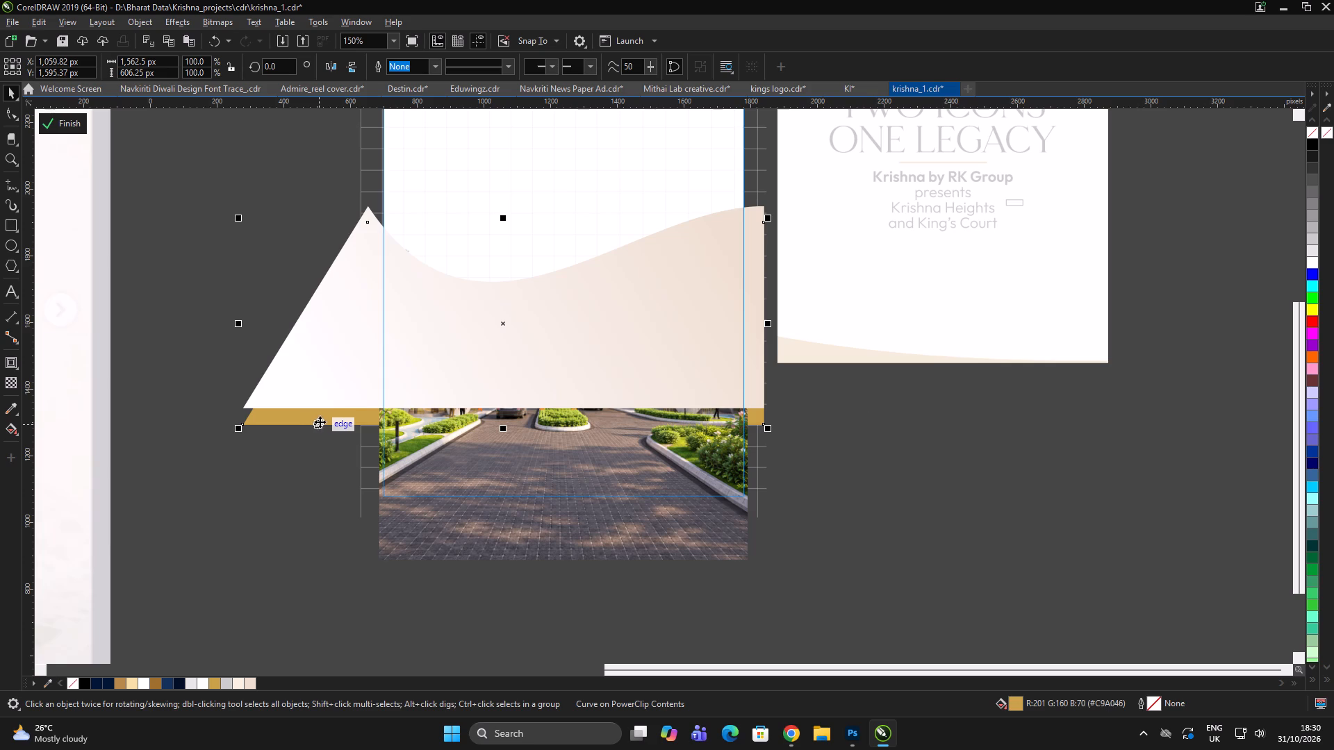
pyautogui.hotkey('shift', 'Home')
pyautogui.hotkey('shift', 'pageup')
pyautogui.doubleClick(278, 476)
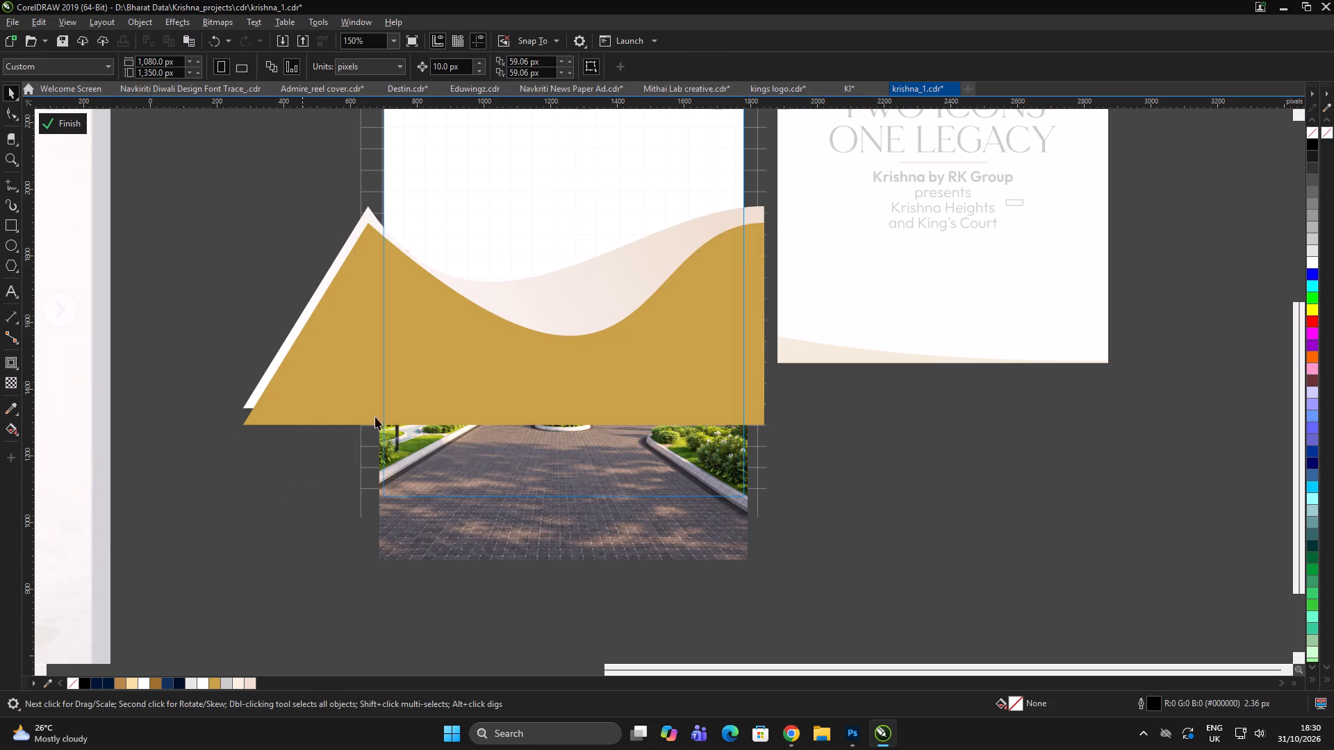
# Add a node to the pale wave's top curve, pull it down close to the gold wave's edge and raise the left peak.
pyautogui.doubleClick(761, 211)
pyautogui.click(764, 207)
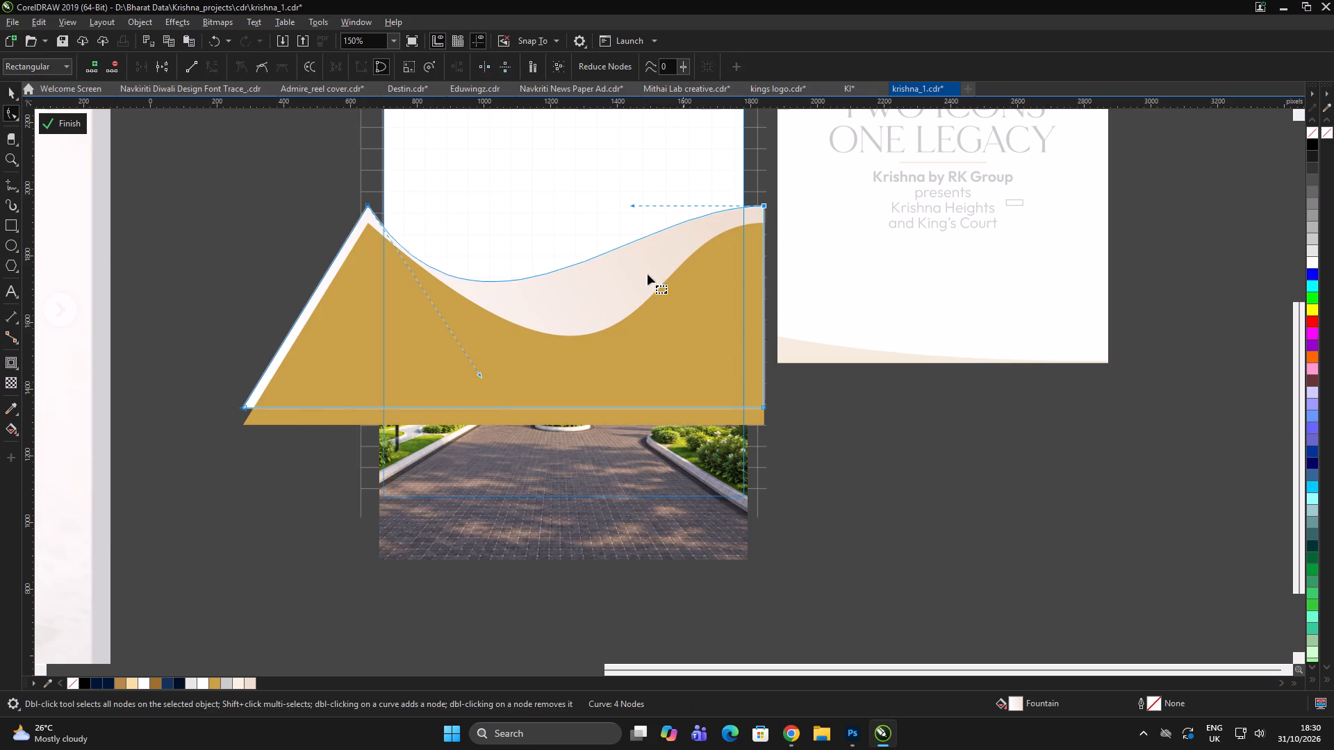
pyautogui.doubleClick(639, 237)
pyautogui.moveTo(639, 237); pyautogui.dragTo(625, 293)
pyautogui.moveTo(365, 207); pyautogui.dragTo(365, 190)
pyautogui.moveTo(626, 296); pyautogui.dragTo(632, 306)
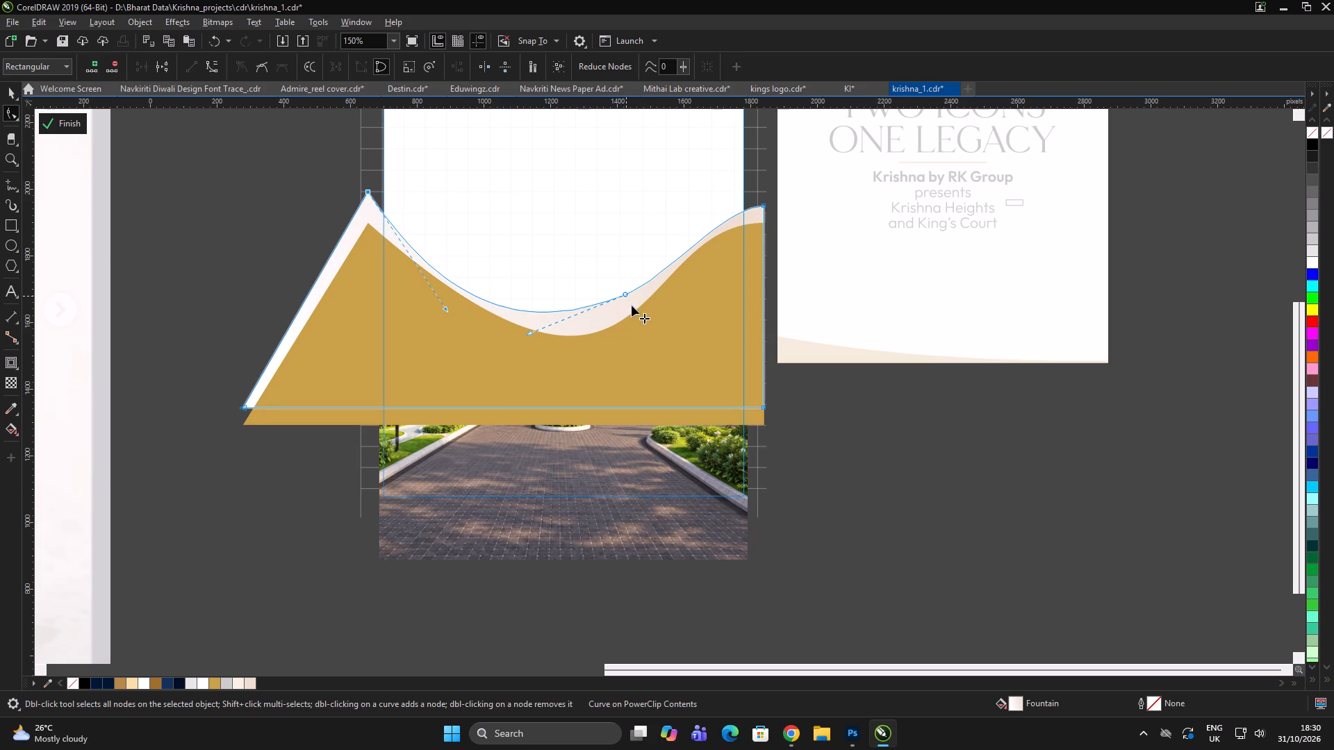
pyautogui.moveTo(632, 306); pyautogui.dragTo(634, 306)
pyautogui.press('space')
pyautogui.click(924, 457)
pyautogui.click(932, 457)
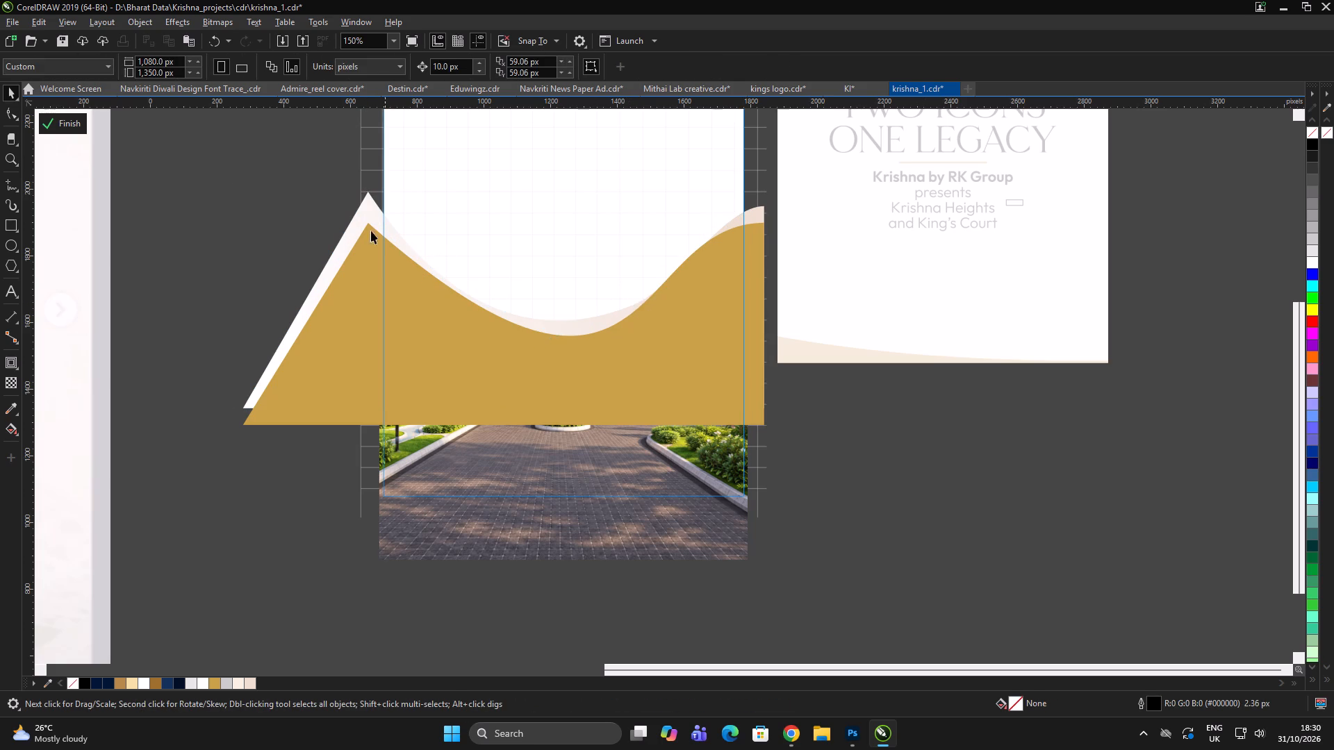
# Raise the pale wave's left peak further to widen the pale band above the gold wave.
pyautogui.doubleClick(363, 217)
pyautogui.moveTo(369, 191); pyautogui.dragTo(370, 176)
pyautogui.press('space')
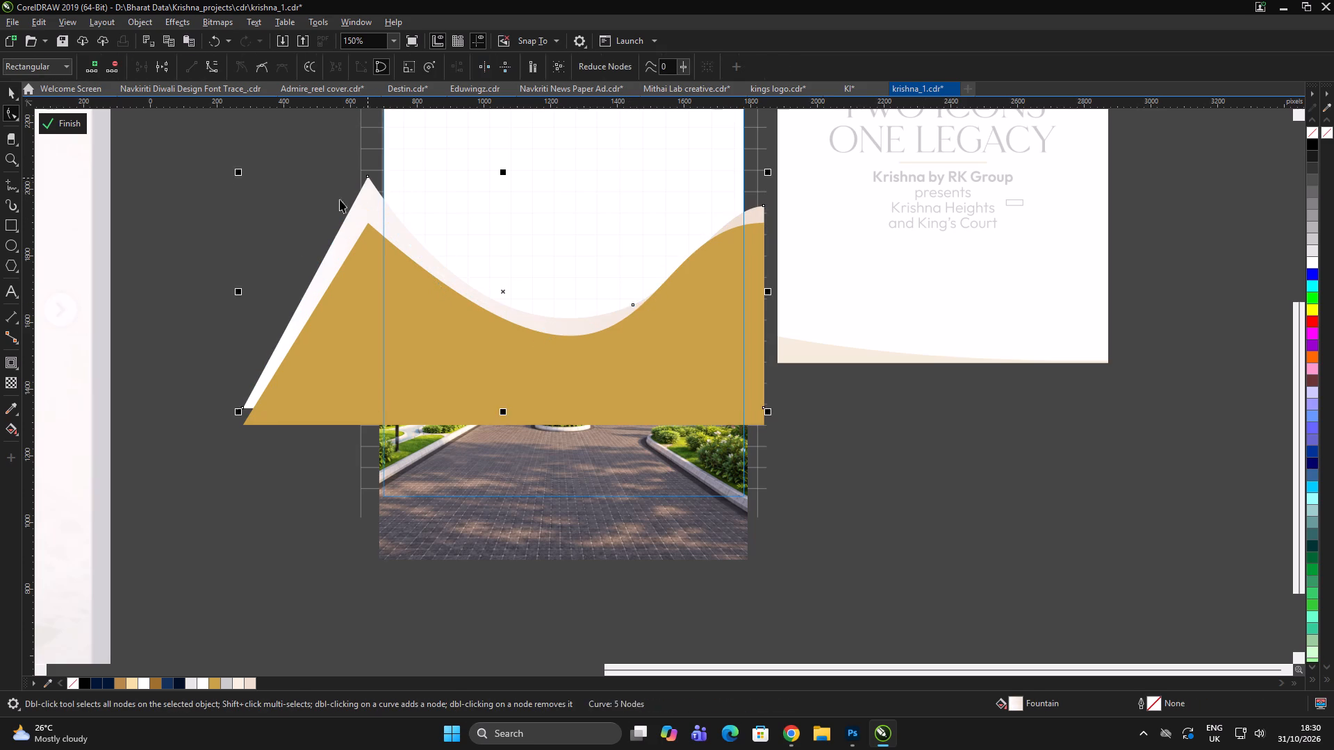
pyautogui.tripleClick(271, 255)
pyautogui.click(273, 252)
pyautogui.doubleClick(906, 438)
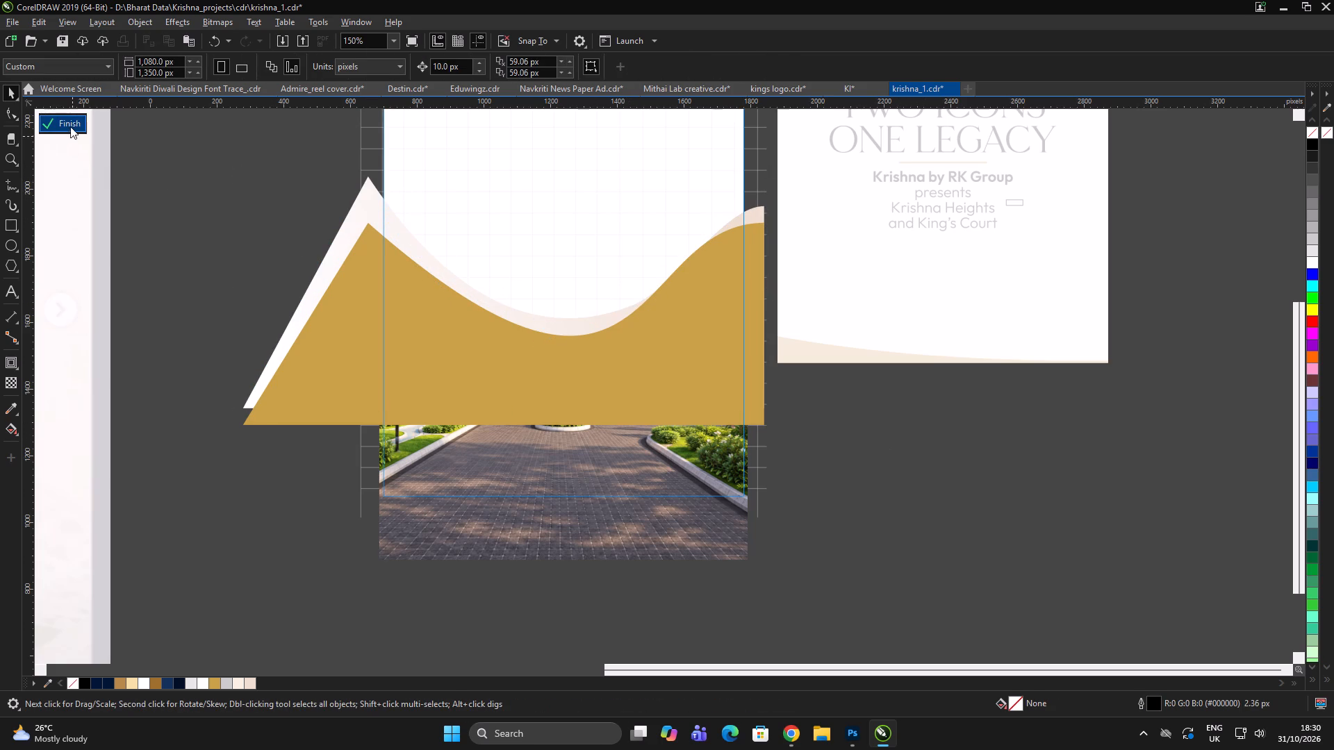
# Bring the King's Court cut-out in front of both waves and finish editing the page's clipped contents.
pyautogui.click(634, 532)
pyautogui.hotkey('shift', 'pageup')
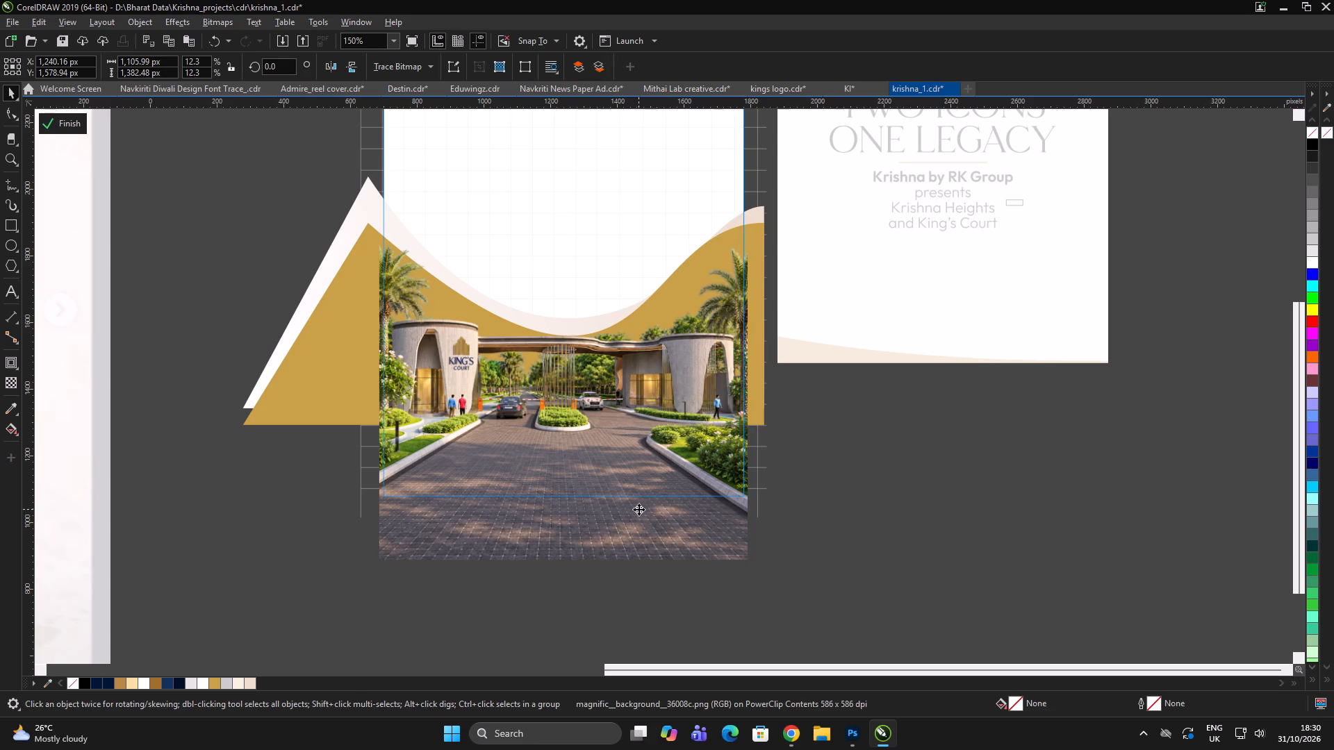
pyautogui.click(1148, 546)
pyautogui.click(1137, 540)
pyautogui.moveTo(1099, 535); pyautogui.dragTo(825, 478)
pyautogui.click(64, 128)
pyautogui.click(108, 193)
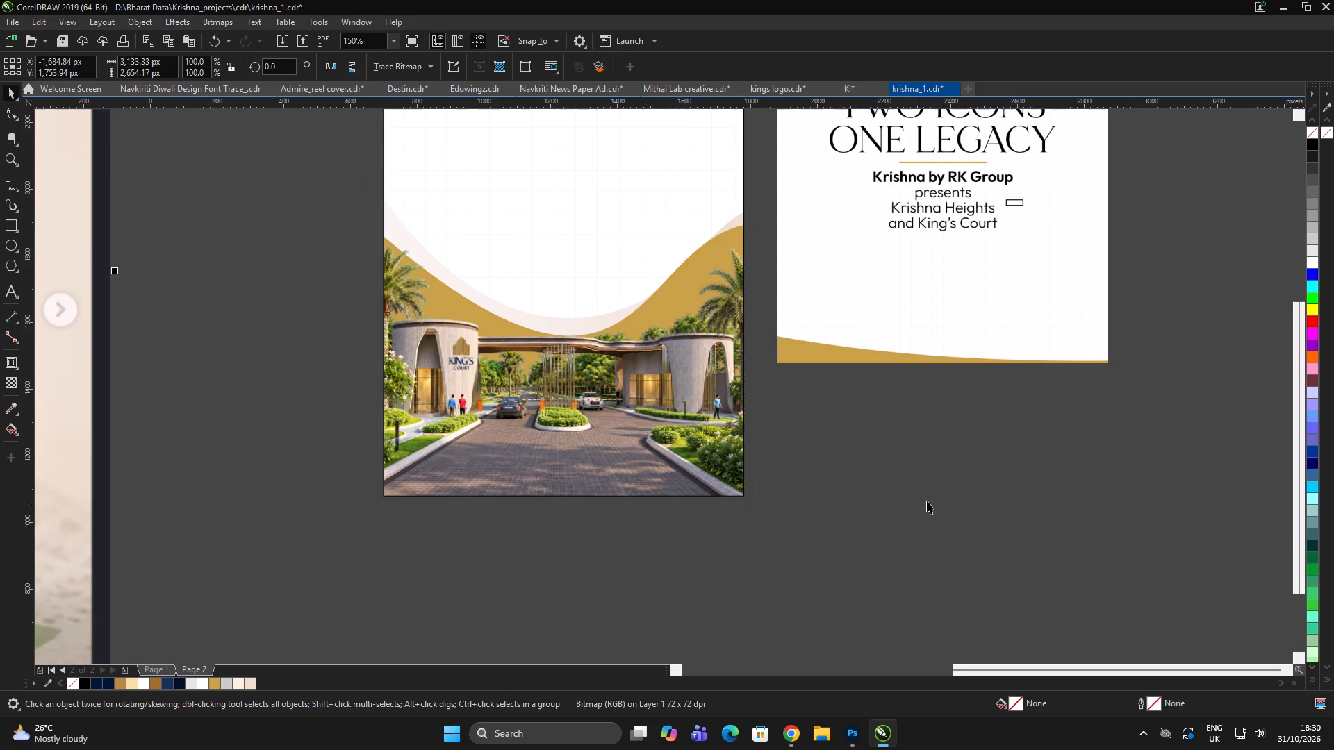
# Shift the pale wave's left peak slightly outward inside the page's clipped contents and finish editing.
pyautogui.scroll(-1, 708, 449)
pyautogui.doubleClick(801, 512)
pyautogui.scroll(2, 657, 399)
pyautogui.doubleClick(614, 359)
pyautogui.scroll(-1, 640, 369)
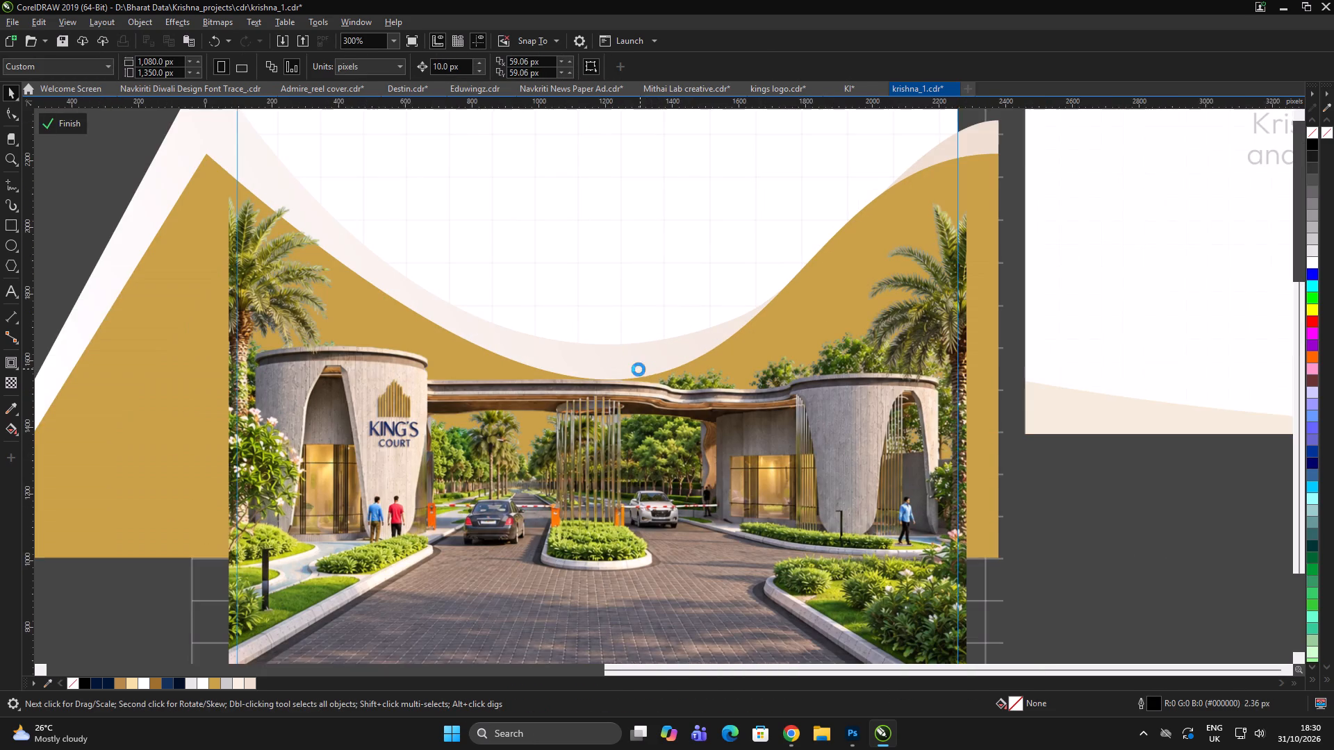
pyautogui.doubleClick(415, 248)
pyautogui.moveTo(423, 217); pyautogui.dragTo(409, 217)
pyautogui.press('space')
pyautogui.click(252, 201)
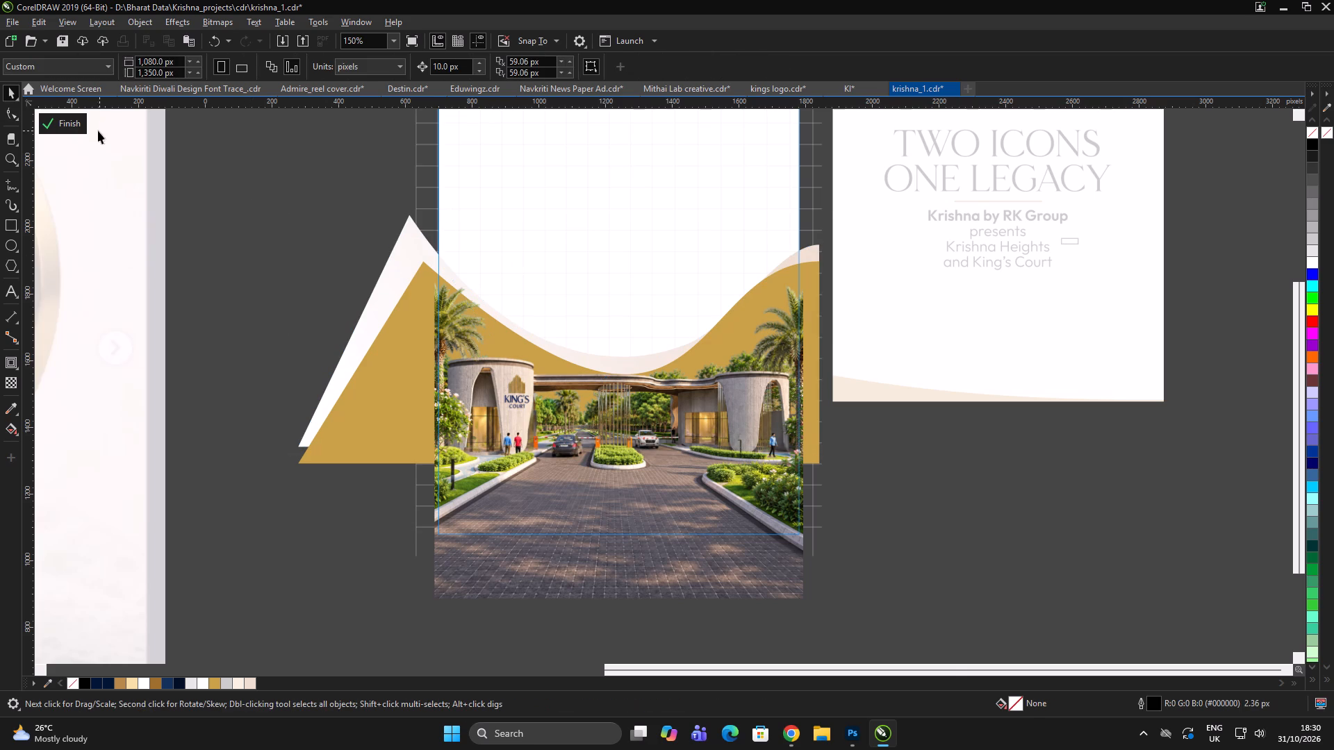
pyautogui.click(78, 126)
# Move the TWO ICONS ONE LEGACY layout horizontally farther away from the page.
pyautogui.scroll(-1, 461, 385)
pyautogui.click(569, 529)
pyautogui.doubleClick(576, 526)
pyautogui.scroll(1, 759, 212)
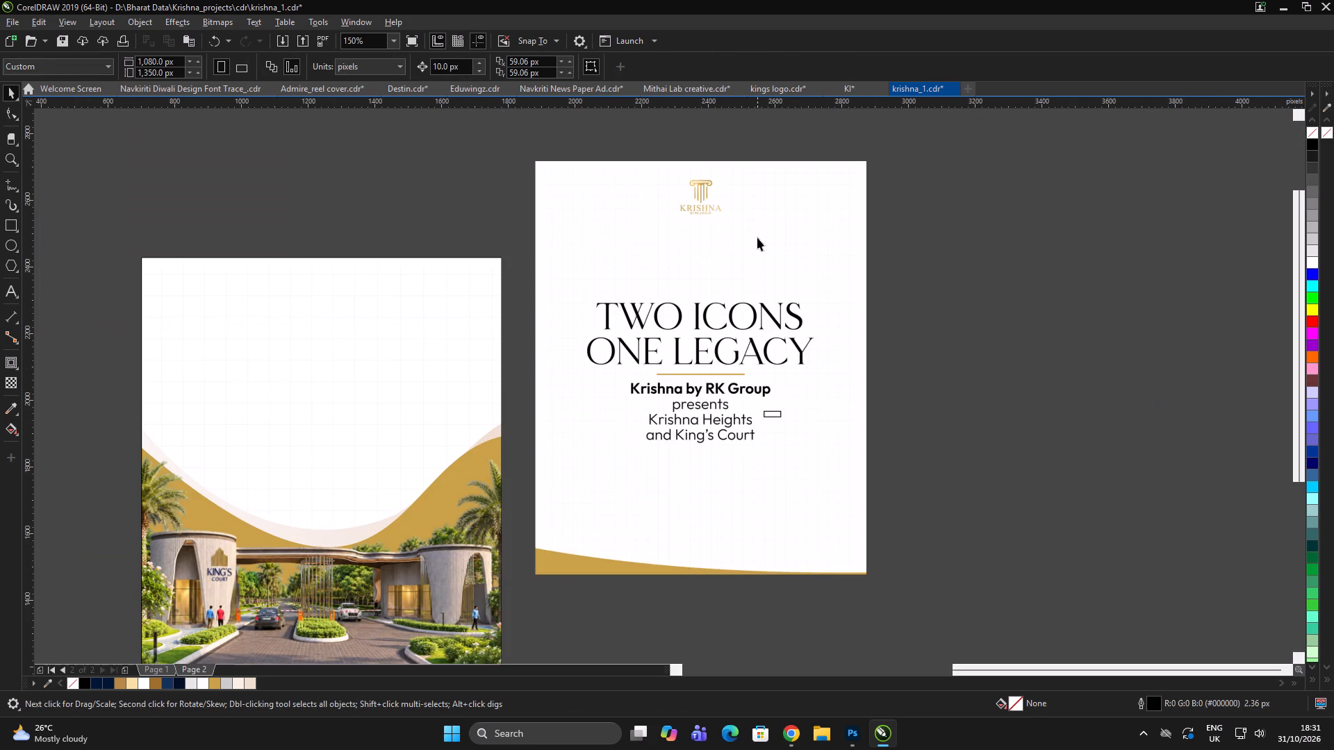
pyautogui.click(757, 237)
pyautogui.moveTo(730, 267); pyautogui.dragTo(945, 283)
pyautogui.click(711, 426)
pyautogui.click(701, 407)
pyautogui.moveTo(700, 382); pyautogui.dragTo(696, 375)
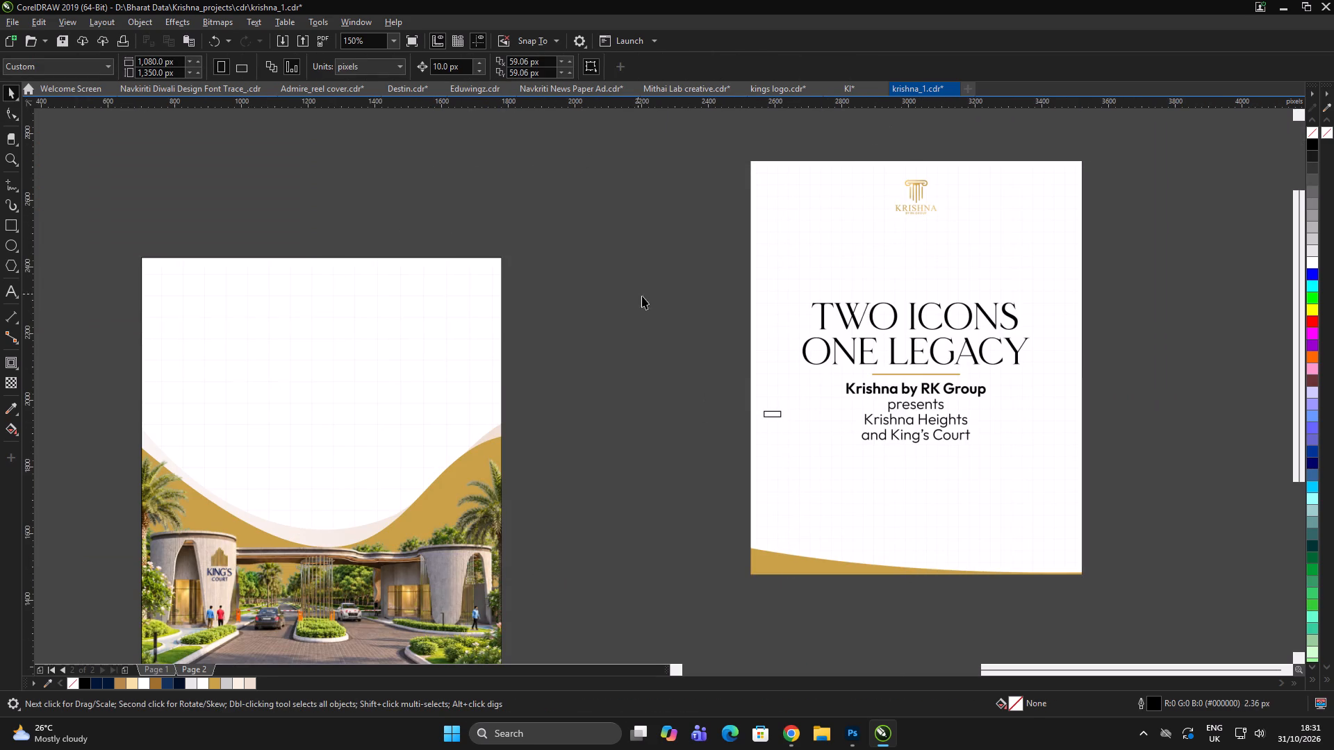
pyautogui.click(648, 298)
pyautogui.click(659, 296)
# Ungroup the first RERA APPROVED design on Page 1 and copy its Krishna logo.
pyautogui.click(850, 87)
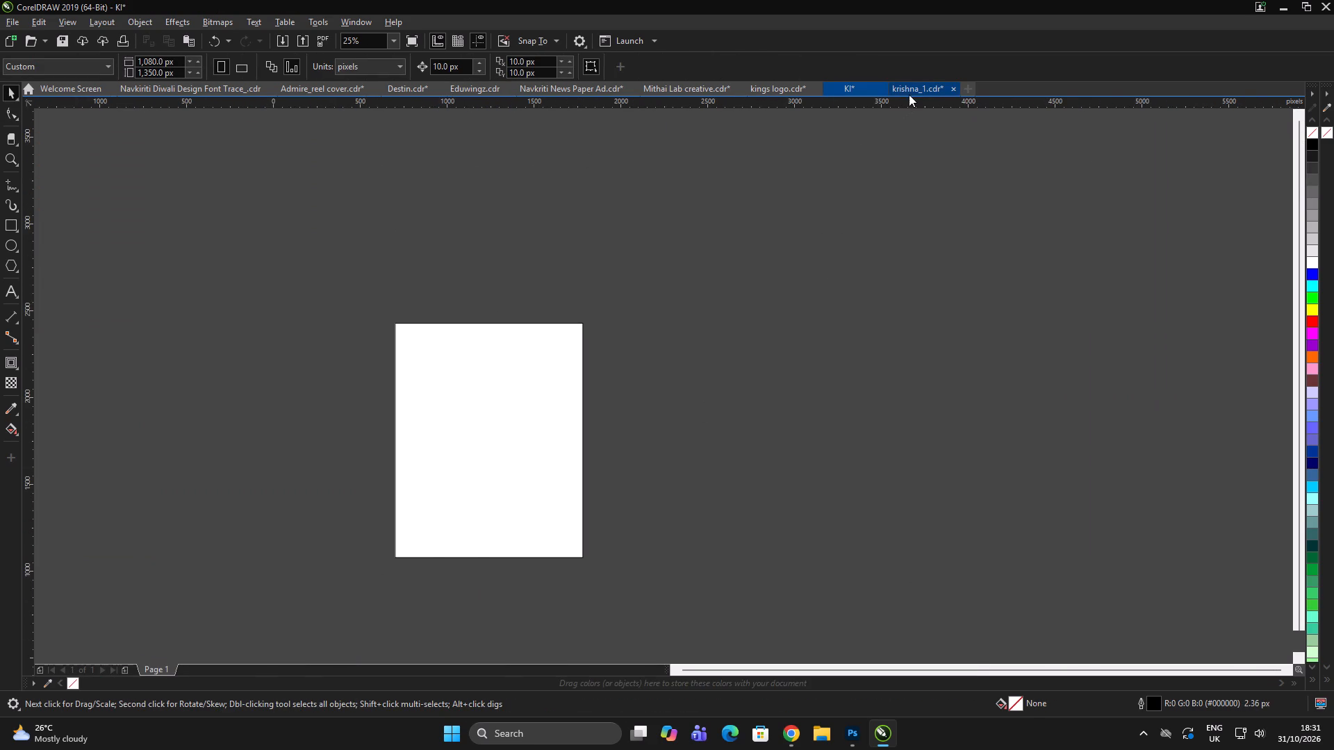
pyautogui.click(912, 83)
pyautogui.doubleClick(579, 310)
pyautogui.click(585, 308)
pyautogui.press('pageup')
pyautogui.moveTo(555, 197); pyautogui.dragTo(535, 225)
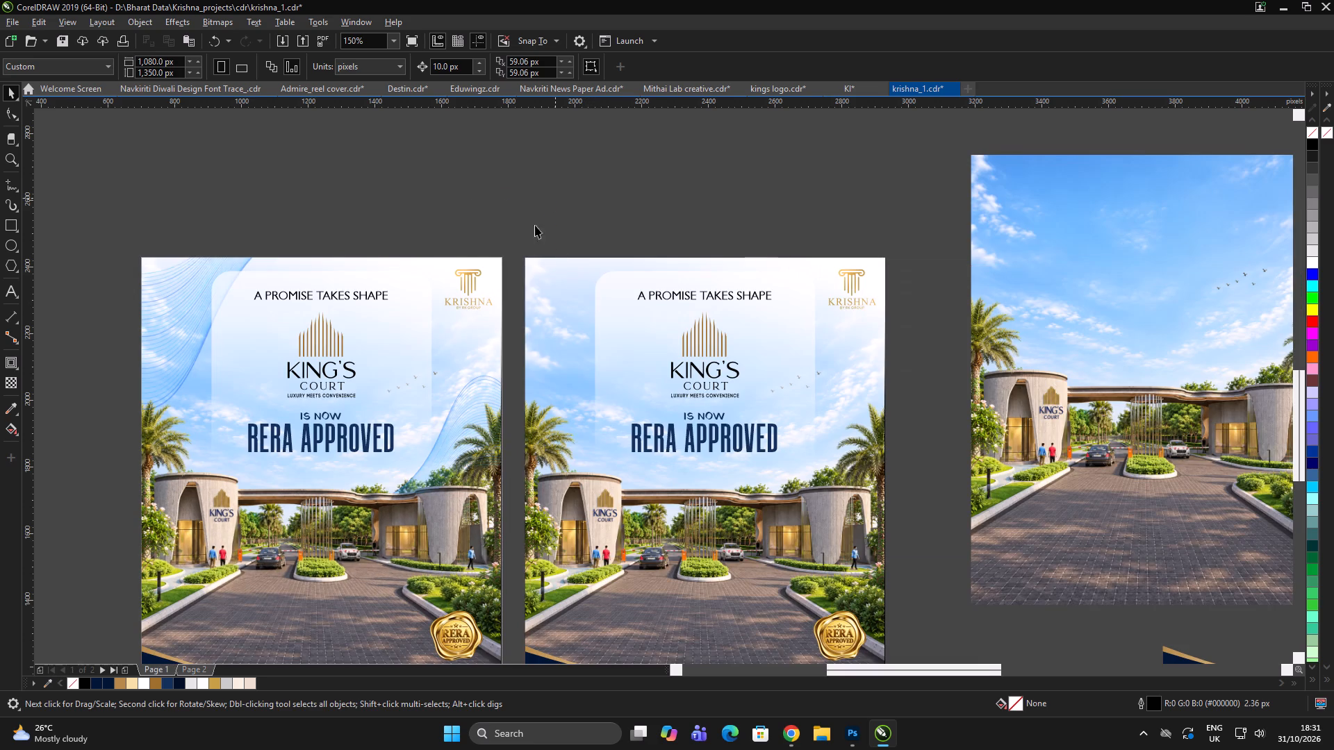
pyautogui.moveTo(535, 225); pyautogui.dragTo(456, 334)
pyautogui.click(475, 303)
pyautogui.hotkey('ctrl', 'u')
pyautogui.keyDown('ctrl'); pyautogui.click(541, 212); pyautogui.keyUp('ctrl')
pyautogui.moveTo(545, 210); pyautogui.dragTo(397, 341)
pyautogui.hotkey('ctrl', 'c')
pyautogui.click(513, 177)
pyautogui.moveTo(515, 174); pyautogui.dragTo(516, 181)
# Paste the Krishna logo onto Page 2 and centre it horizontally on the page.
pyautogui.click(207, 670)
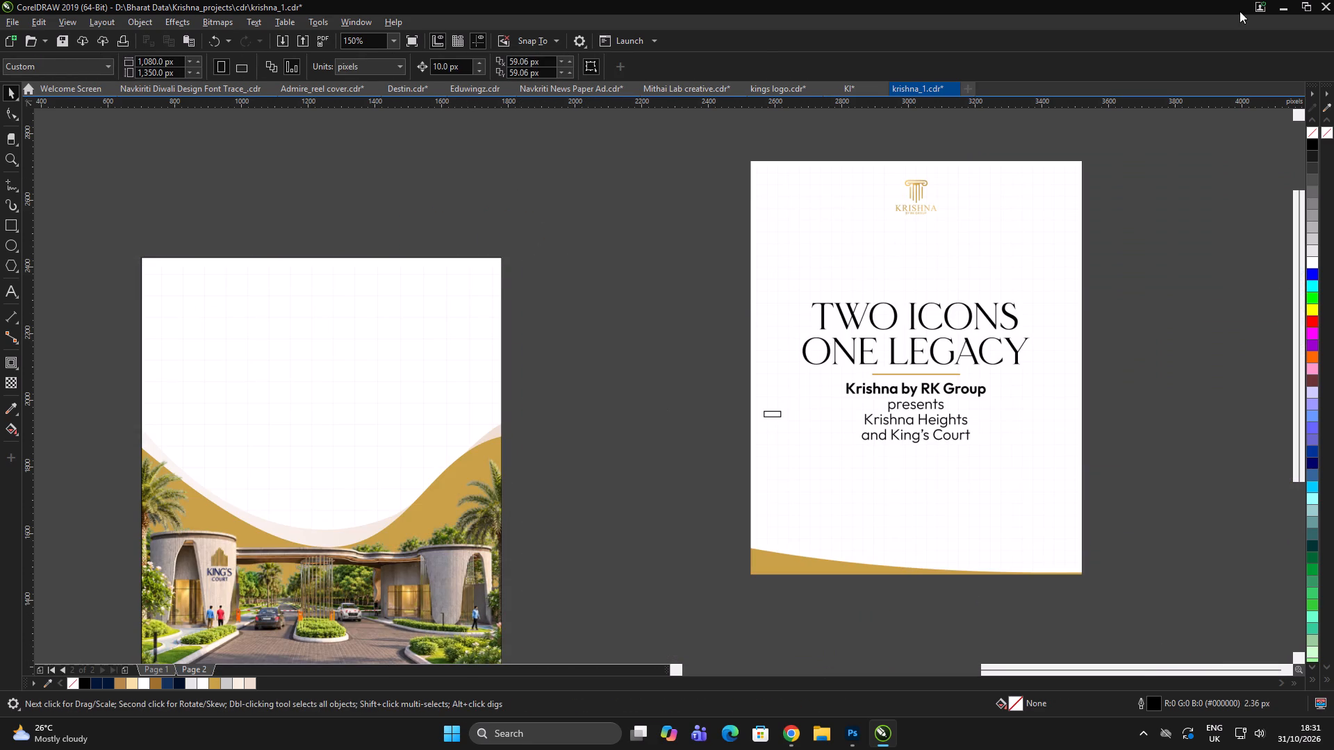
pyautogui.hotkey('ctrl', 'v')
pyautogui.keyDown('shift'); pyautogui.click(426, 385); pyautogui.keyUp('shift')
pyautogui.press('c')
pyautogui.click(691, 276)
pyautogui.moveTo(692, 276); pyautogui.dragTo(684, 278)
# Move the Krishna logo slightly lower below the page's top edge and align it to the page's centre again.
pyautogui.scroll(1, 324, 306)
pyautogui.click(327, 270)
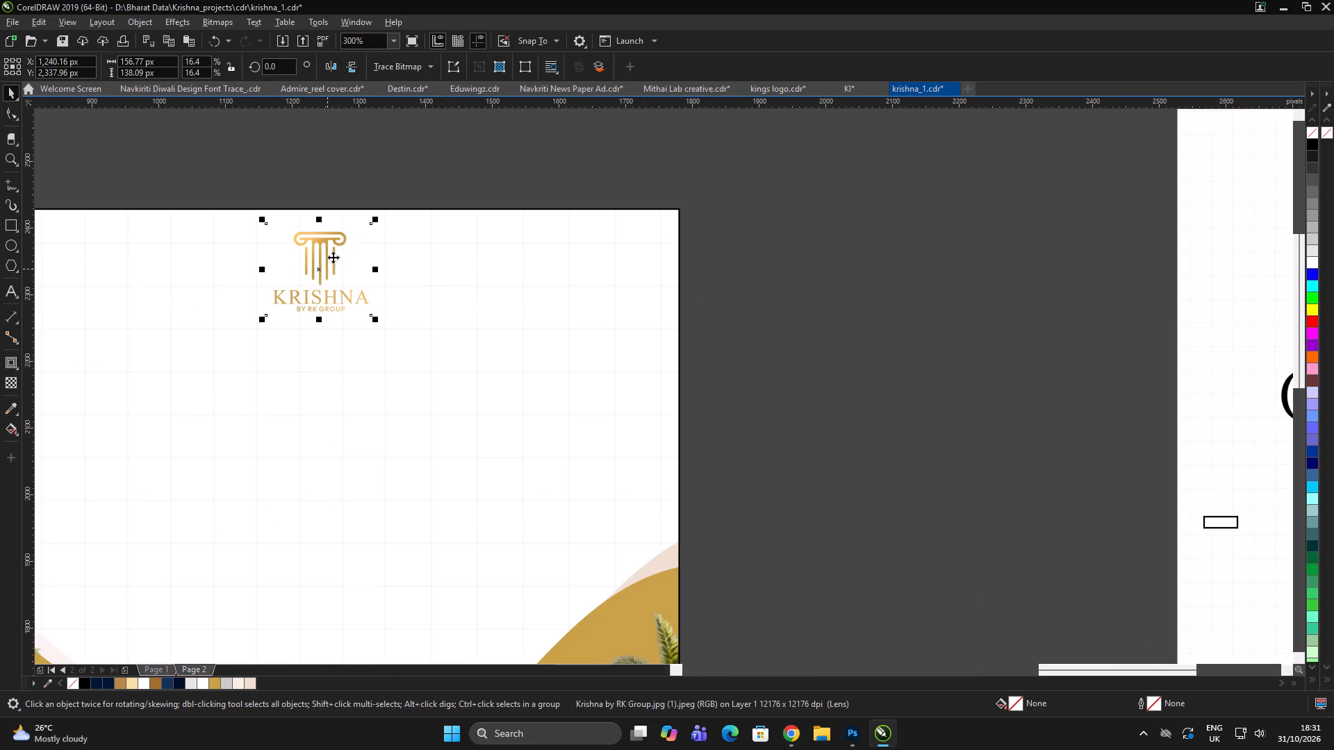
pyautogui.moveTo(333, 252); pyautogui.dragTo(331, 265)
pyautogui.scroll(-1, 427, 272)
pyautogui.click(502, 292)
pyautogui.press('c')
pyautogui.doubleClick(641, 187)
pyautogui.moveTo(643, 190); pyautogui.dragTo(643, 196)
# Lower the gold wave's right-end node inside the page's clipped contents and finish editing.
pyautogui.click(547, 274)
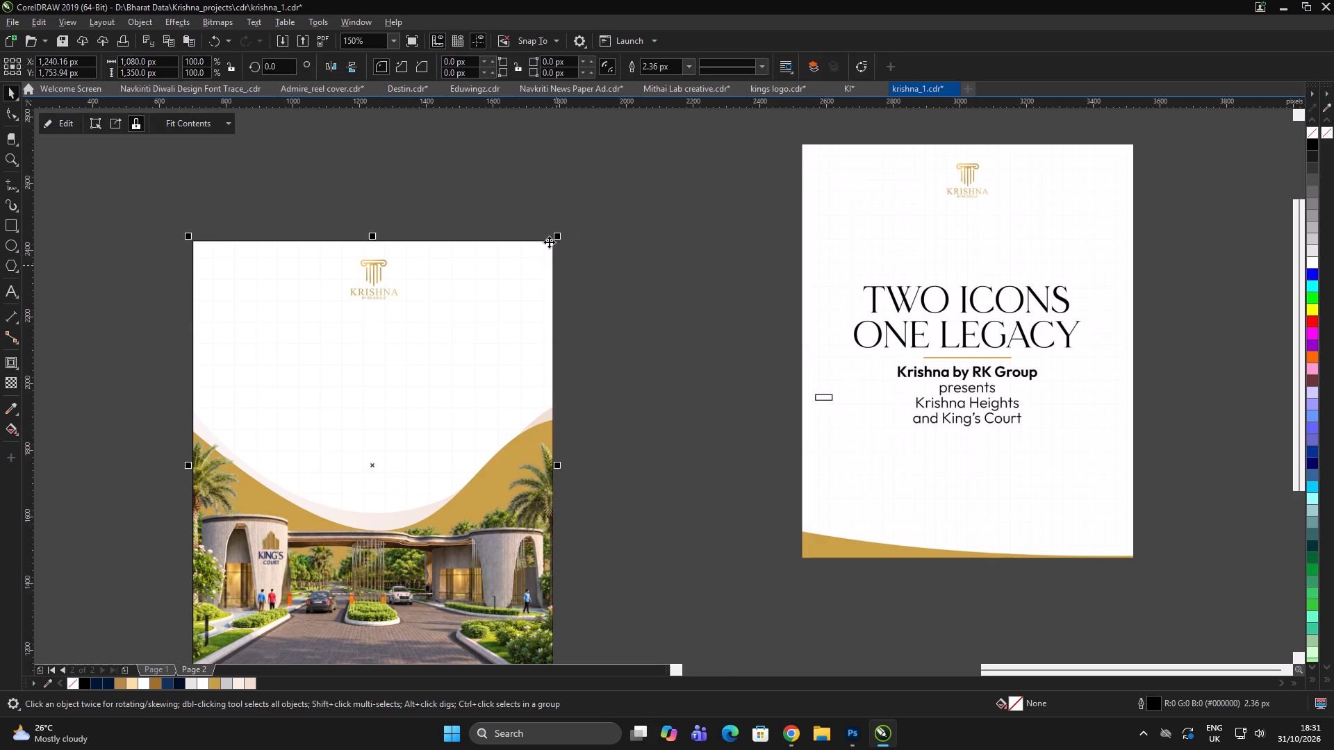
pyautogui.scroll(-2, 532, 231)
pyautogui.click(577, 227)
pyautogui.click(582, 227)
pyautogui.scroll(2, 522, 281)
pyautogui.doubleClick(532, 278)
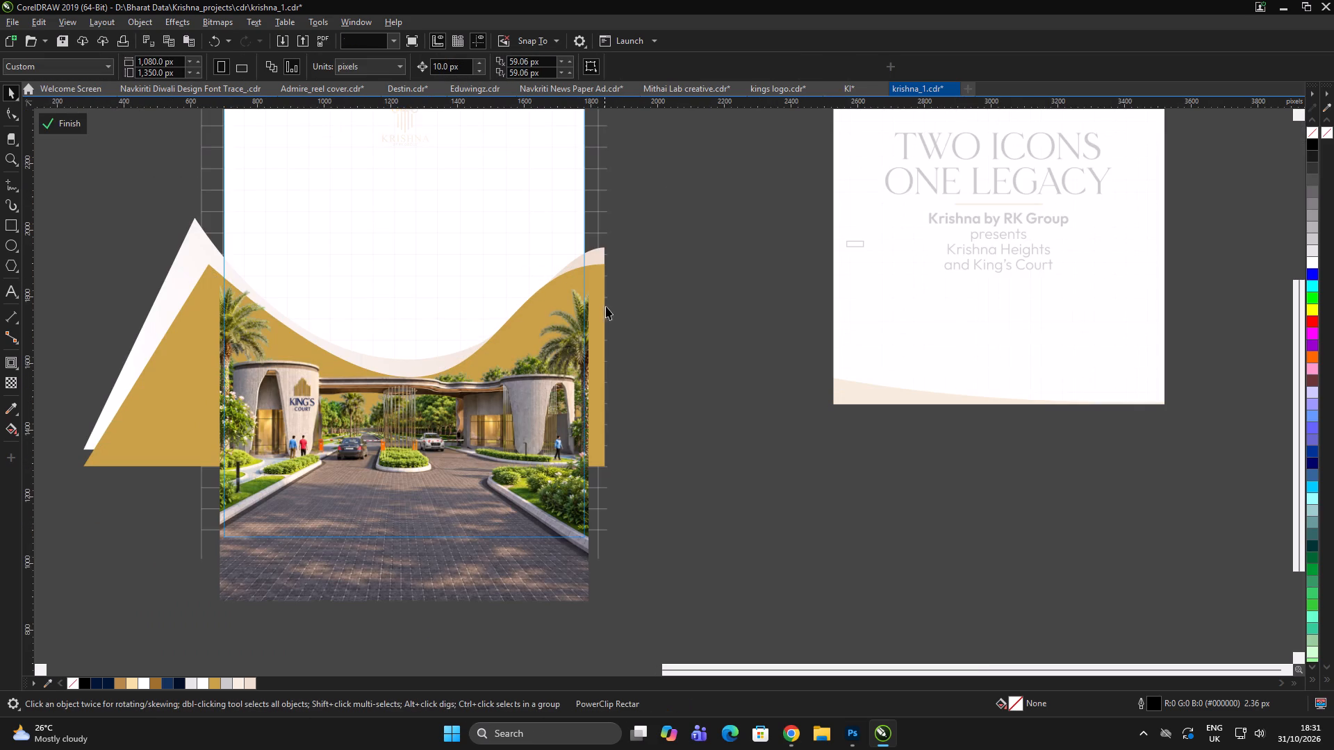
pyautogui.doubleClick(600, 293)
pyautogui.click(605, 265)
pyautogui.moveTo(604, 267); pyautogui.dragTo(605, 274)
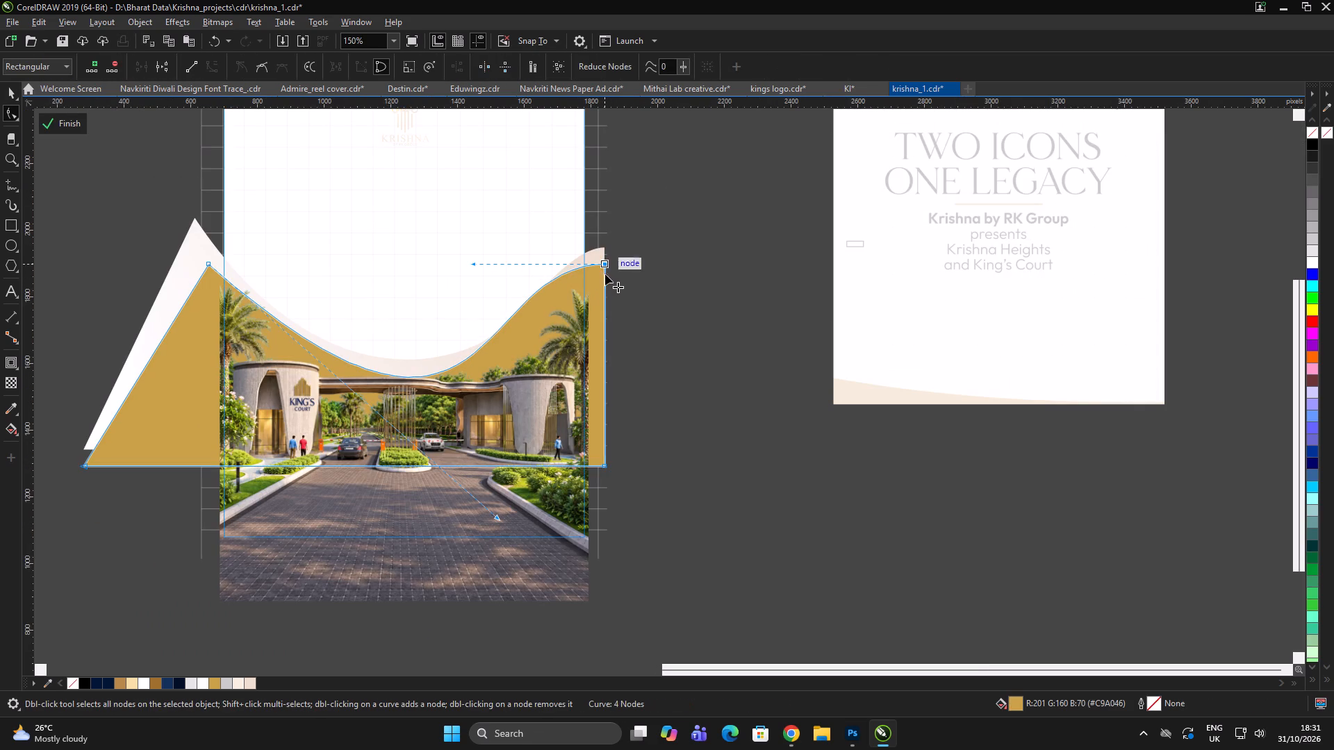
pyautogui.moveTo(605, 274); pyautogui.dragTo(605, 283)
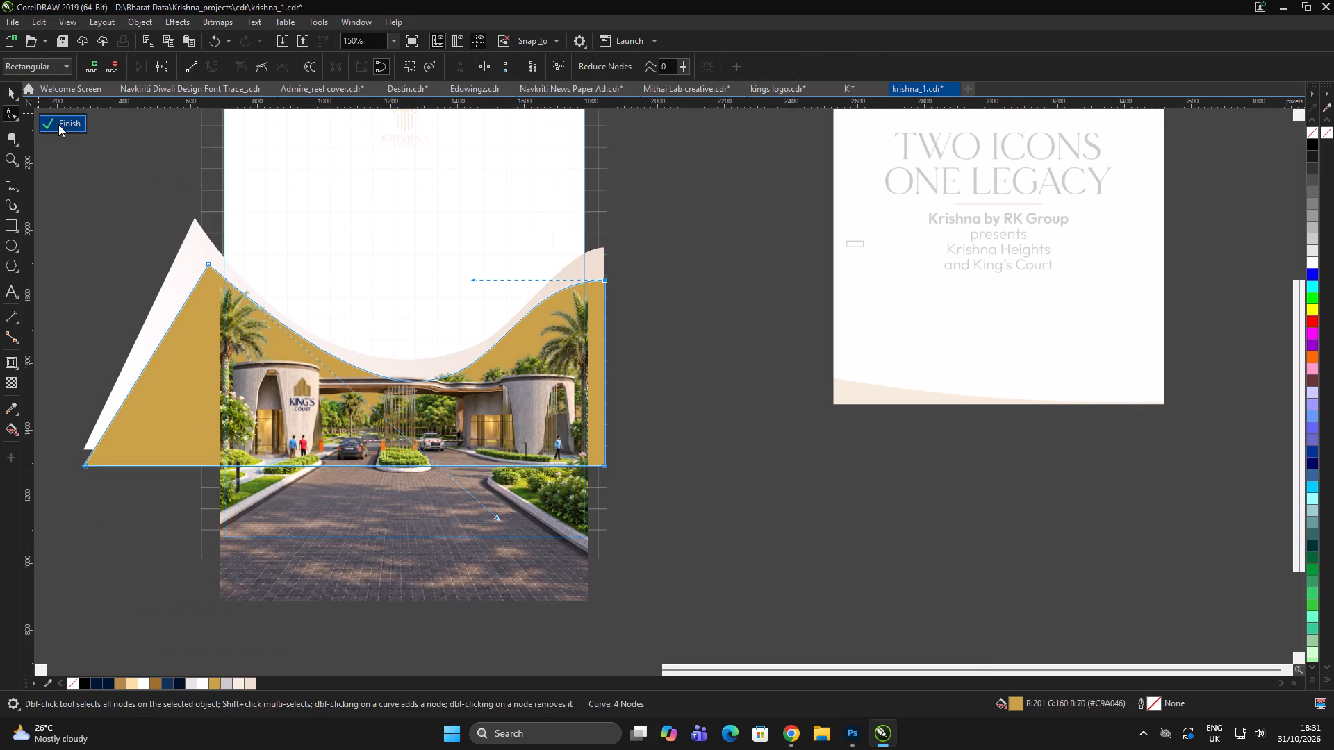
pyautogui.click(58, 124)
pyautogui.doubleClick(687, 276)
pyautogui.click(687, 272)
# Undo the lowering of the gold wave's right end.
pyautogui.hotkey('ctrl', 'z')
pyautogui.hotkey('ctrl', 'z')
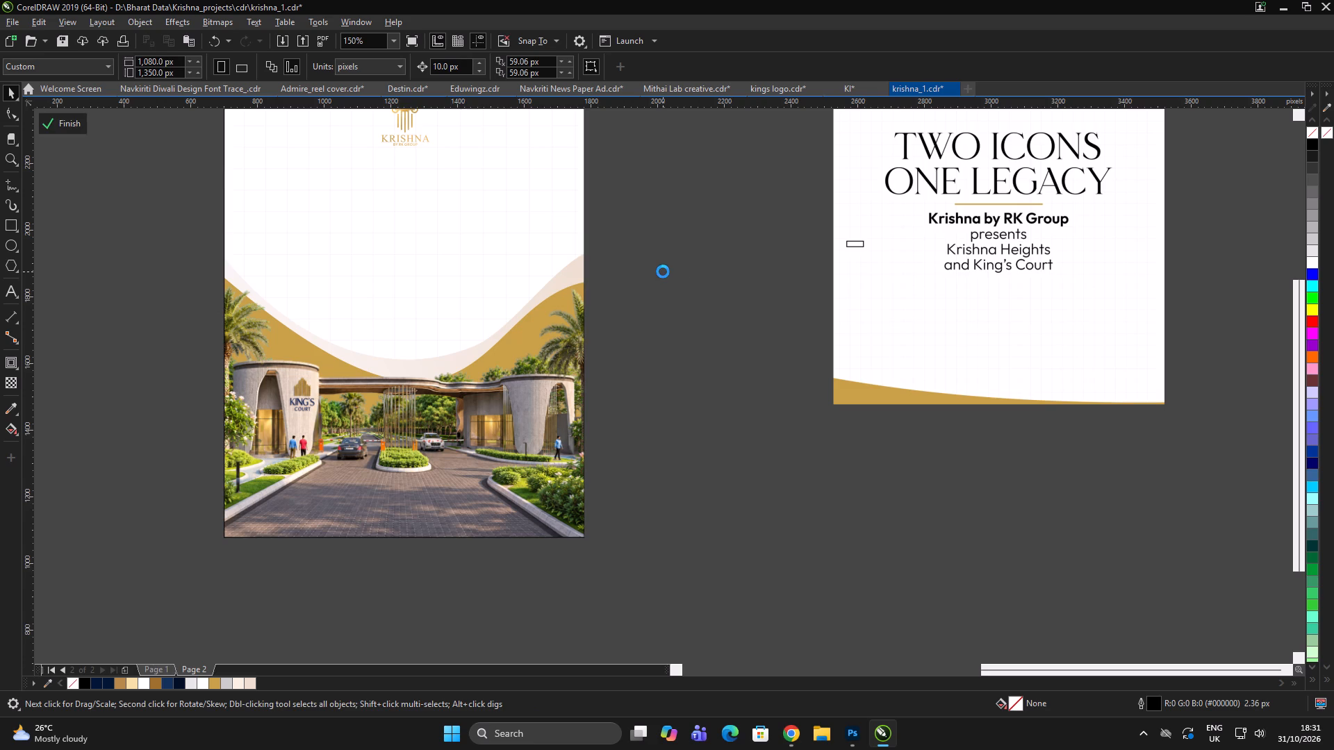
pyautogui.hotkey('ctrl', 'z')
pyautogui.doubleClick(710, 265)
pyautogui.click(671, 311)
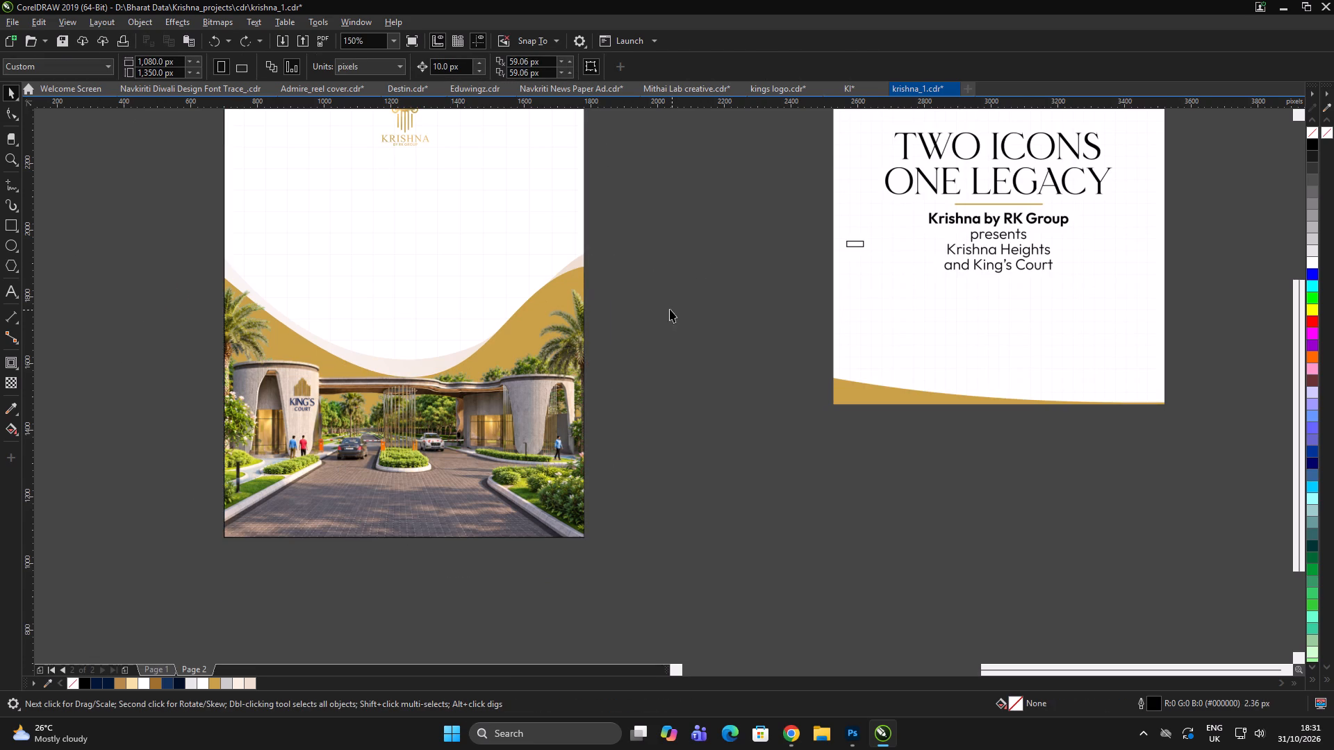
# Remove the outline from the page's clipping rectangle.
pyautogui.scroll(-1, 542, 323)
pyautogui.click(618, 365)
pyautogui.scroll(1, 538, 313)
pyautogui.click(520, 307)
pyautogui.rightClick(1310, 135)
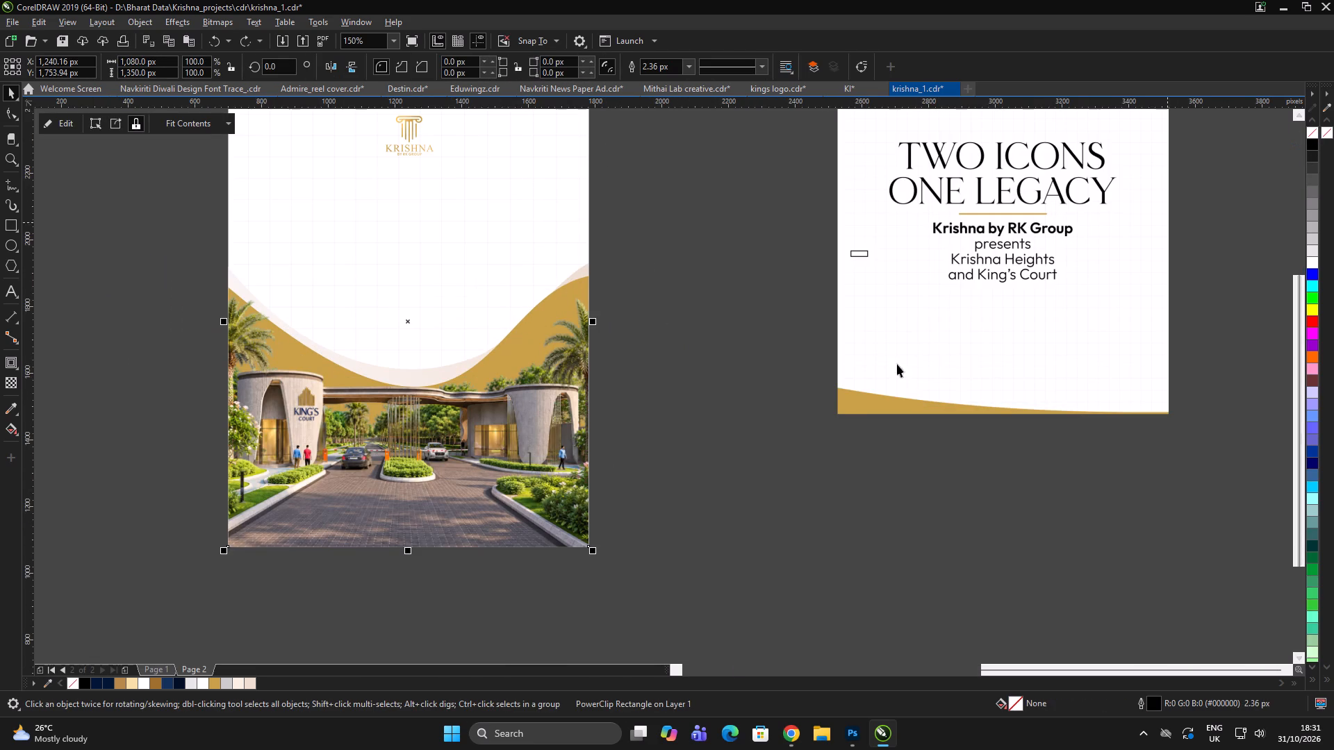
pyautogui.doubleClick(843, 401)
pyautogui.click(842, 395)
pyautogui.click(798, 380)
pyautogui.click(798, 374)
# Delete the golden location-pin reference image beside the Page 2 layout.
pyautogui.press('pageup')
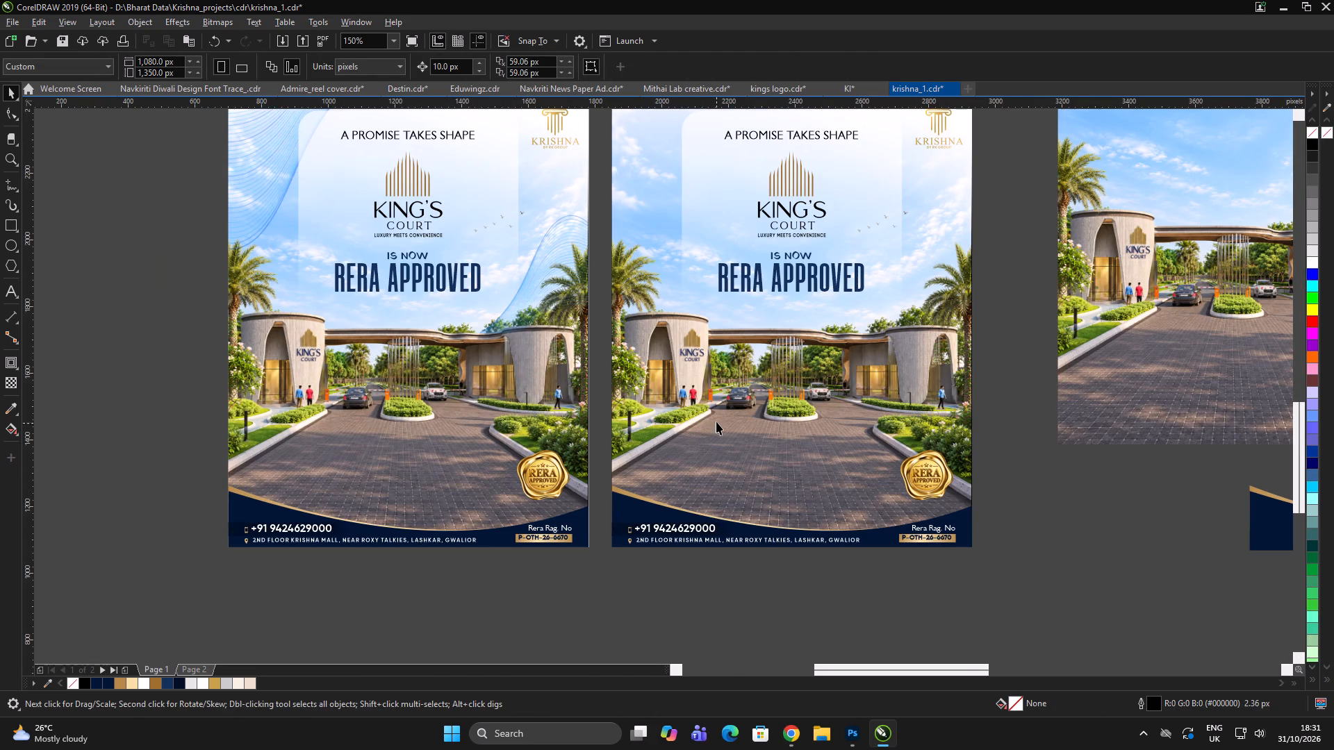
pyautogui.press('pagedown')
pyautogui.scroll(-1, 595, 392)
pyautogui.click(698, 530)
pyautogui.click(699, 524)
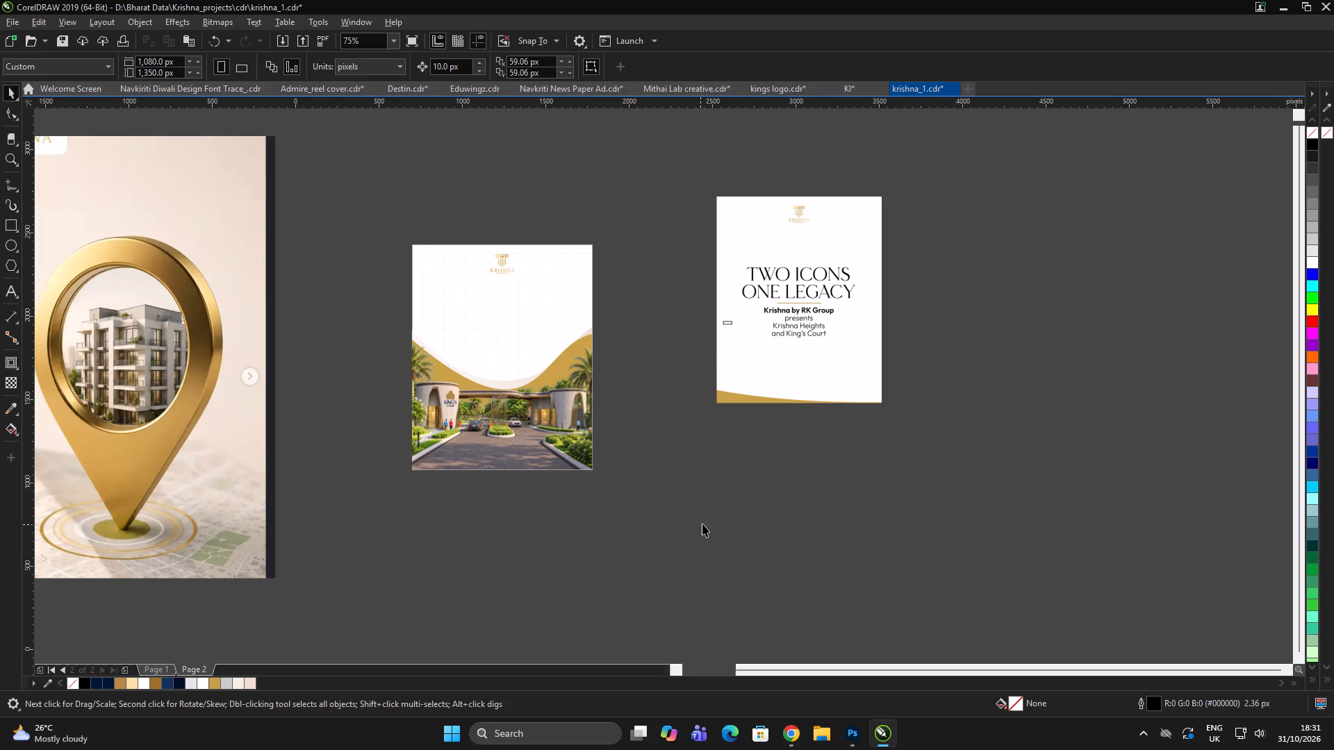
pyautogui.click(703, 522)
pyautogui.click(135, 342)
pyautogui.press('Delete')
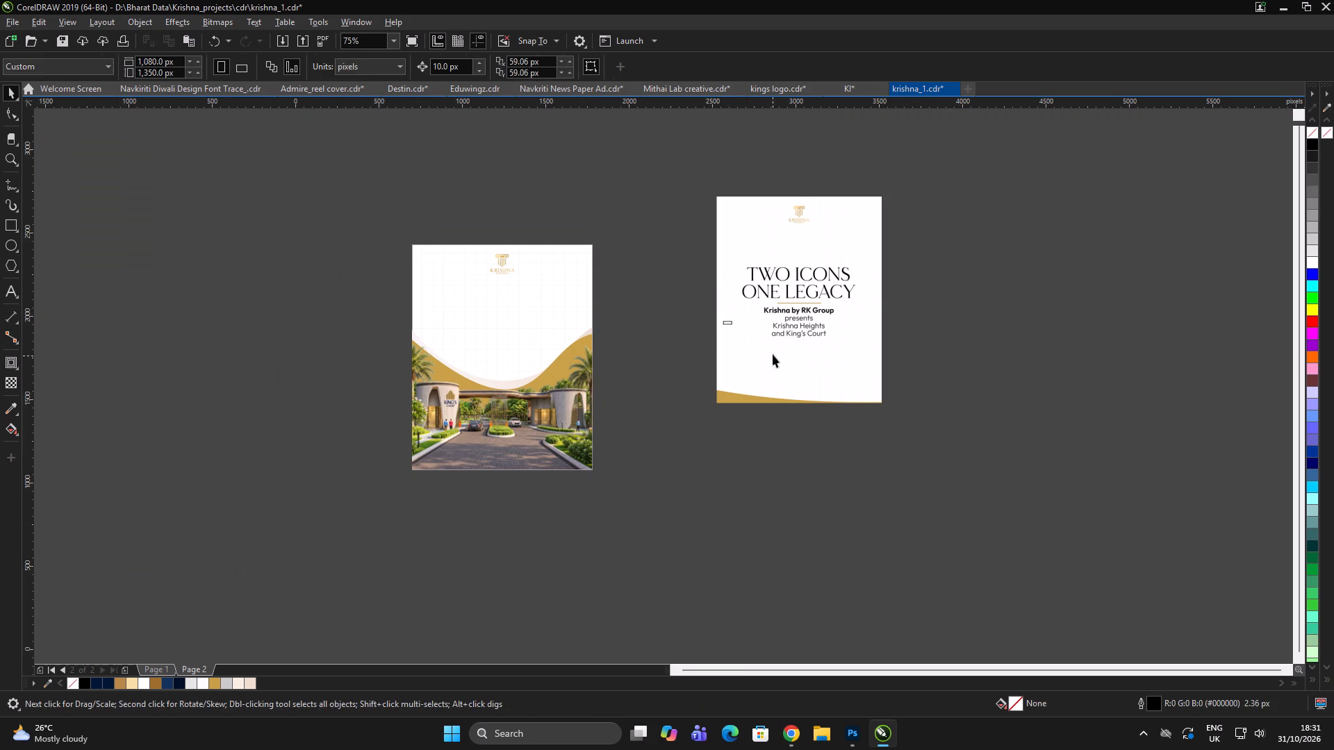
# Move the TWO ICONS ONE LEGACY layout back closer to the page.
pyautogui.click(773, 354)
pyautogui.moveTo(788, 338); pyautogui.dragTo(711, 349)
pyautogui.click(723, 452)
pyautogui.click(722, 447)
# Align the Krishna logo to the page's horizontal centre.
pyautogui.scroll(1, 493, 259)
pyautogui.click(519, 275)
pyautogui.click(627, 324)
pyautogui.press('c')
pyautogui.click(714, 160)
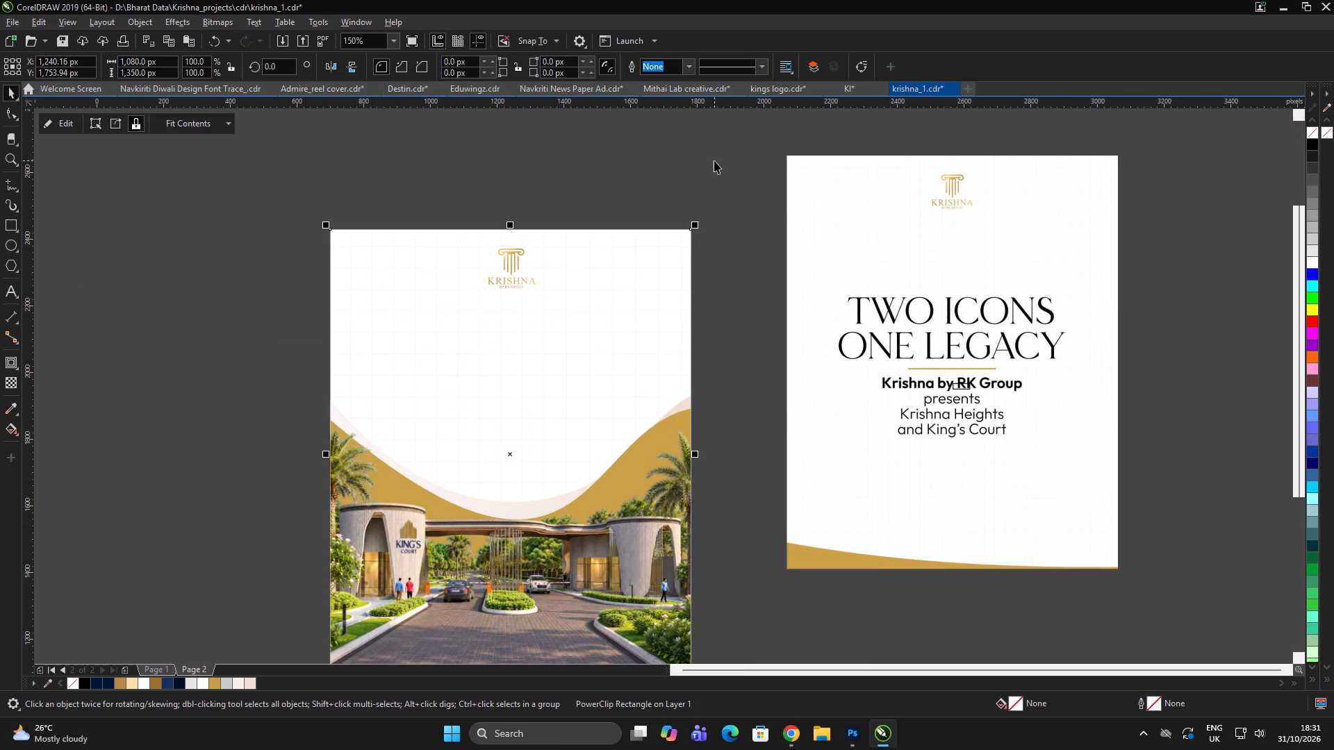
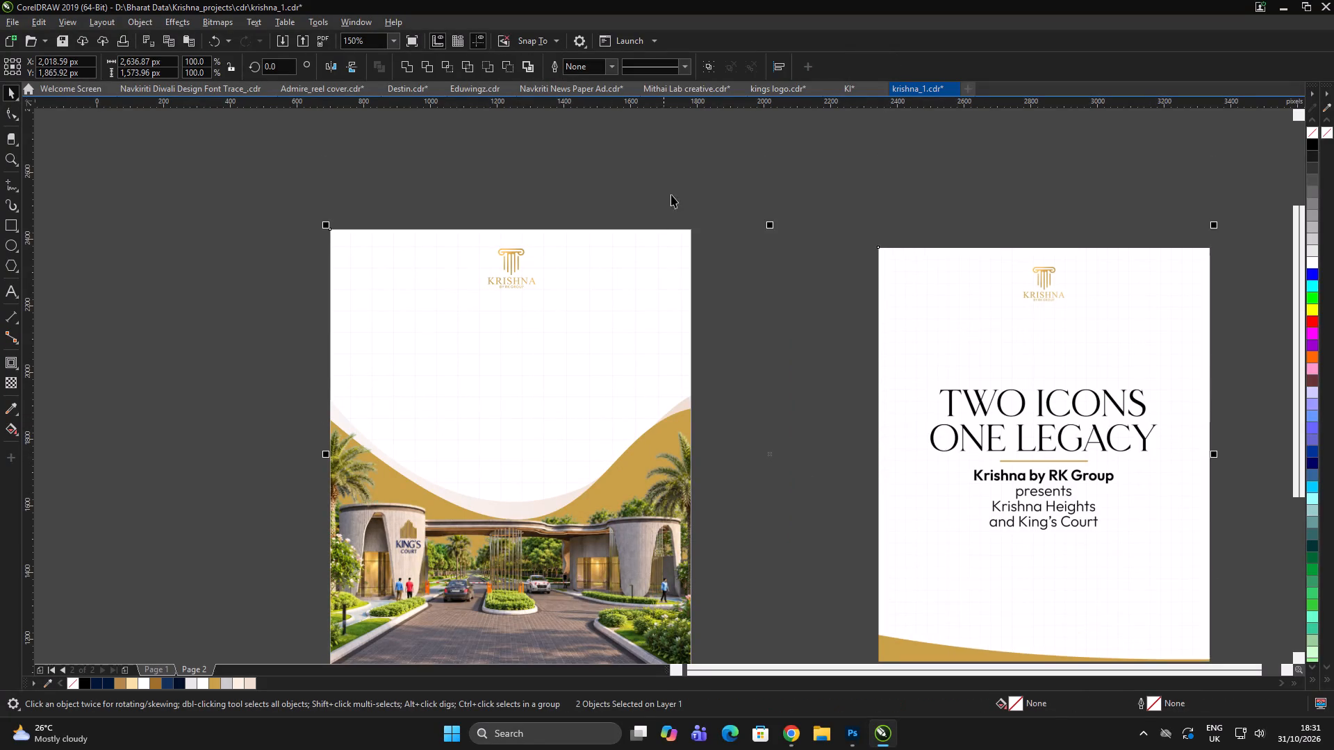
# Move the TWO ICONS ONE LEGACY reference image flush against the right edge of the Page 2 layout.
pyautogui.click(671, 173)
pyautogui.moveTo(977, 427); pyautogui.dragTo(878, 435)
pyautogui.scroll(-2, 555, 407)
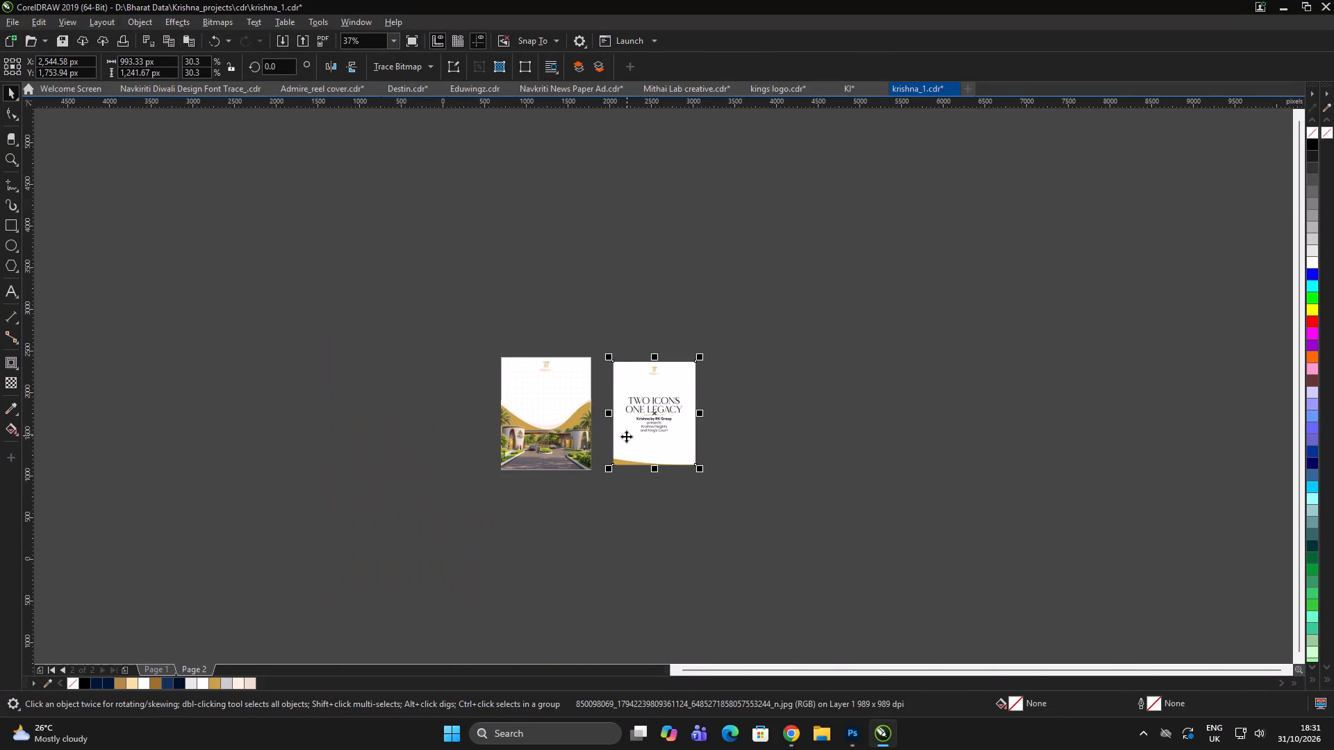
pyautogui.scroll(1, 618, 441)
pyautogui.doubleClick(839, 424)
pyautogui.click(727, 437)
pyautogui.moveTo(697, 427); pyautogui.dragTo(652, 436)
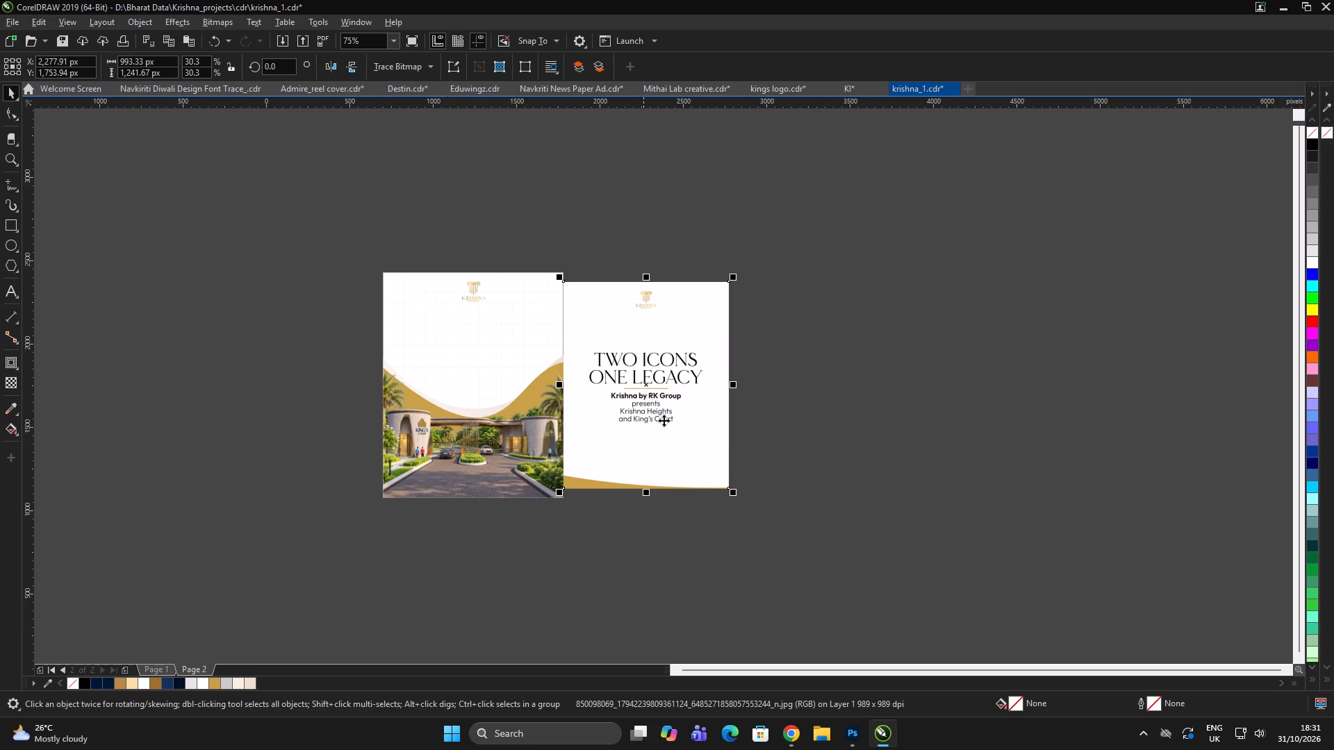
pyautogui.scroll(1, 678, 410)
# Align the top edge of the TWO ICONS ONE LEGACY reference image with the top of the Page 2 layout.
pyautogui.click(802, 406)
pyautogui.click(536, 424)
pyautogui.keyDown('shift'); pyautogui.click(270, 387); pyautogui.keyUp('shift')
pyautogui.press('t')
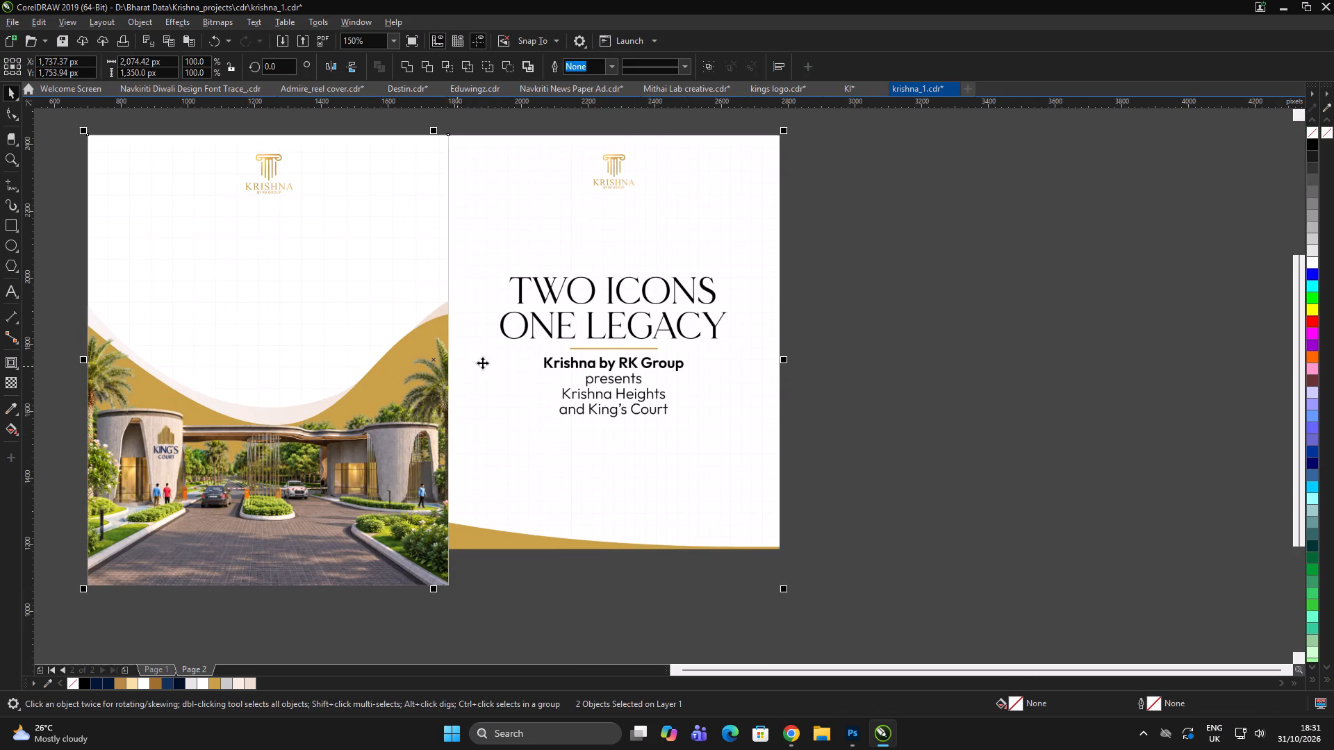
pyautogui.click(798, 349)
pyautogui.click(618, 436)
pyautogui.click(789, 556)
pyautogui.click(901, 564)
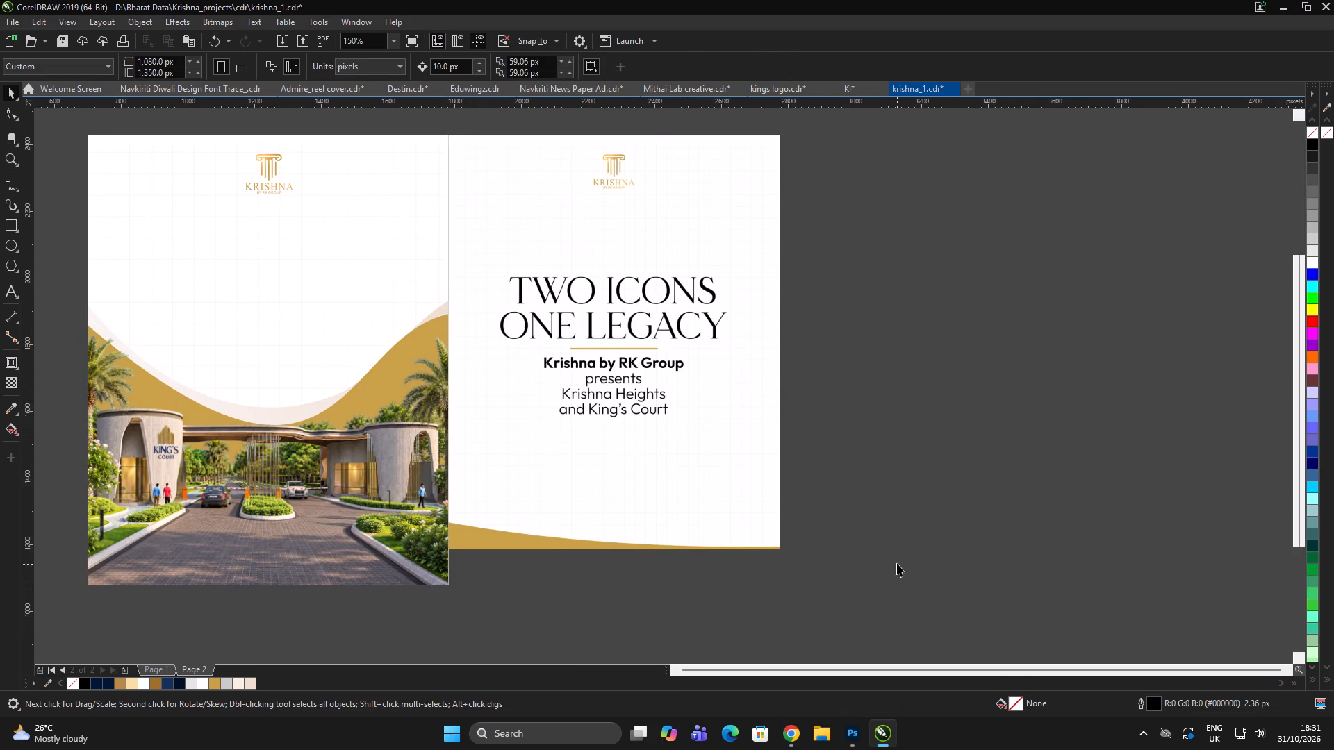
# Enlarge the reference image proportionally from its lower-right corner to about 1,075 by 1,344 px, nearly matching the page size.
pyautogui.click(896, 560)
pyautogui.click(695, 512)
pyautogui.scroll(1, 734, 535)
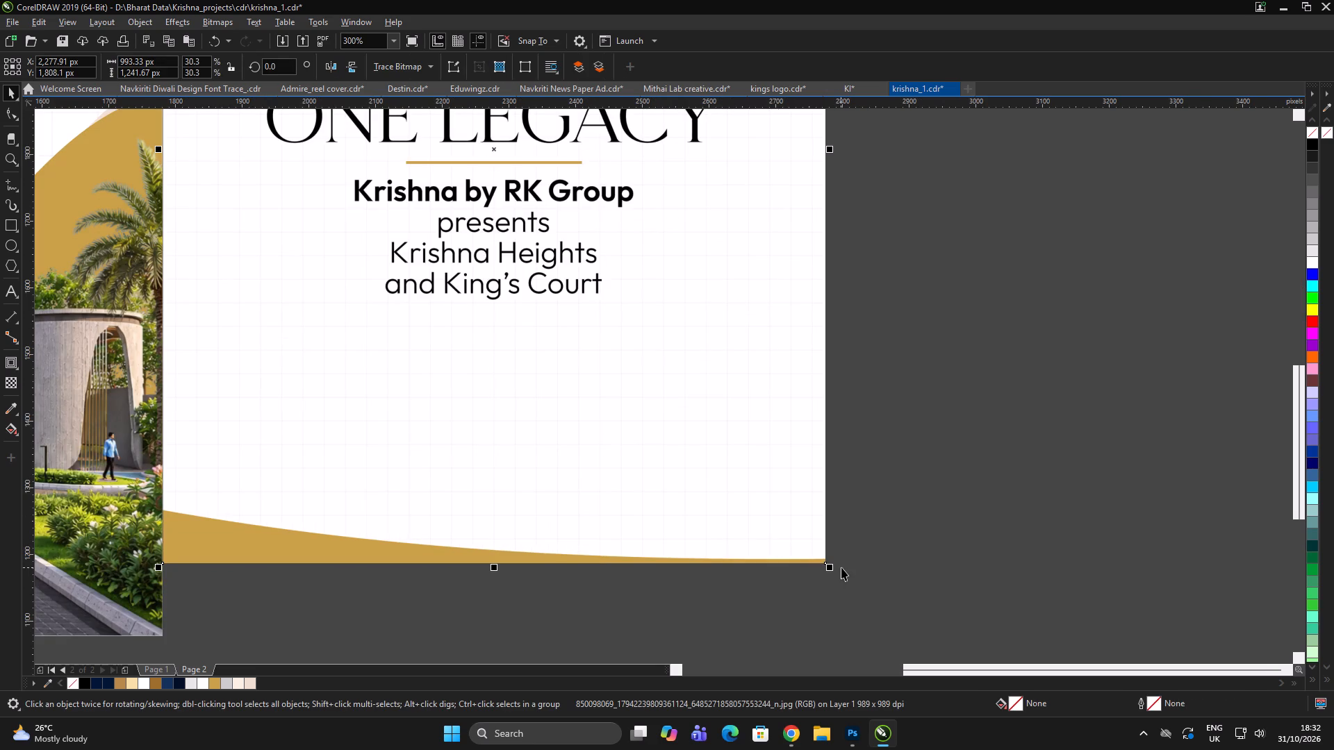
pyautogui.moveTo(832, 567); pyautogui.dragTo(884, 654)
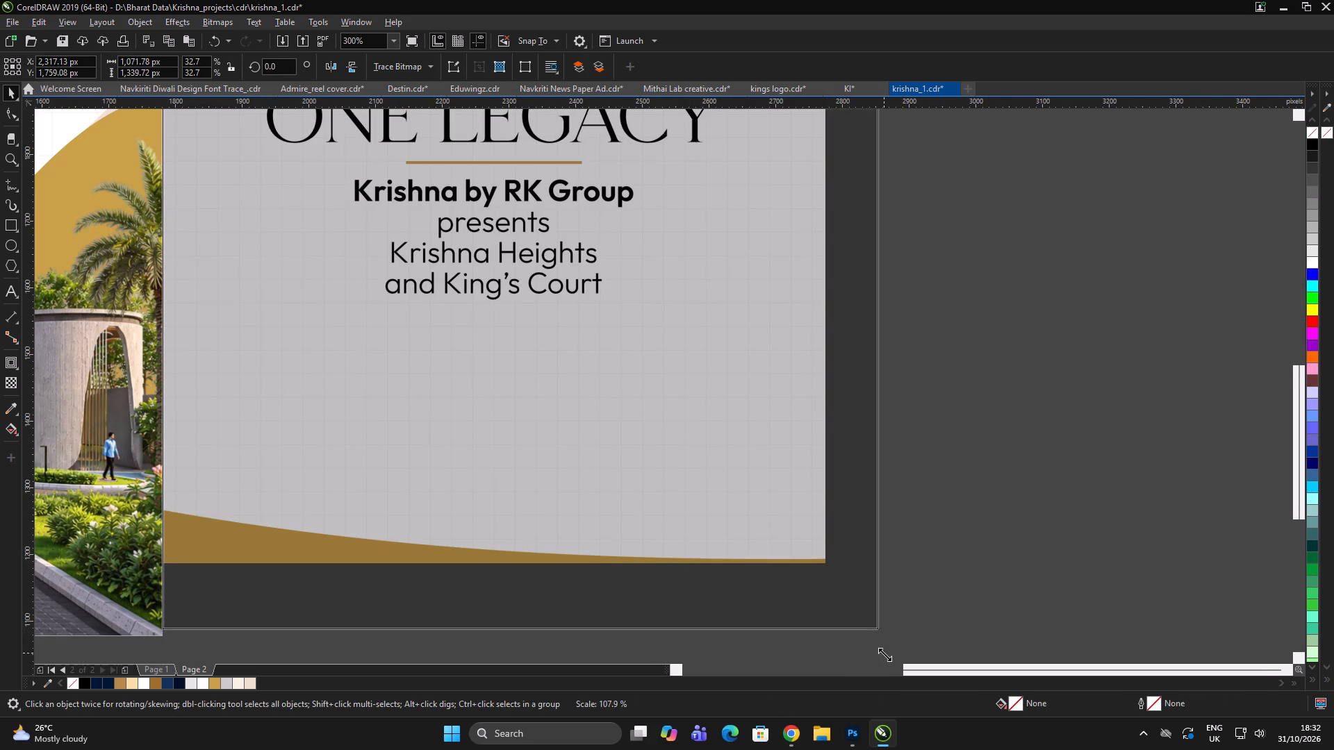
pyautogui.moveTo(884, 654); pyautogui.dragTo(887, 659)
# Shift the enlarged reference image horizontally away from the page, leaving a gap of about 100 px between them.
pyautogui.scroll(-1, 547, 567)
pyautogui.moveTo(499, 494); pyautogui.dragTo(522, 499)
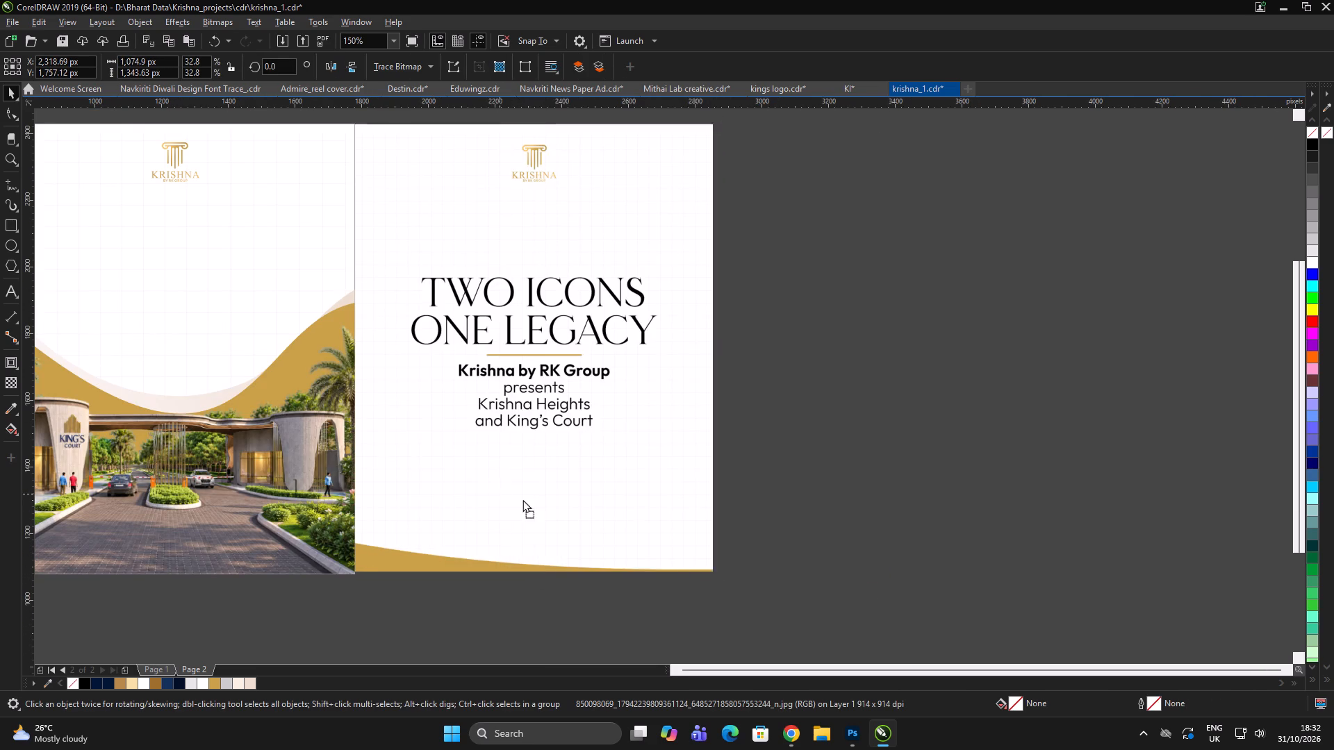
pyautogui.moveTo(522, 499); pyautogui.dragTo(532, 503)
pyautogui.doubleClick(863, 461)
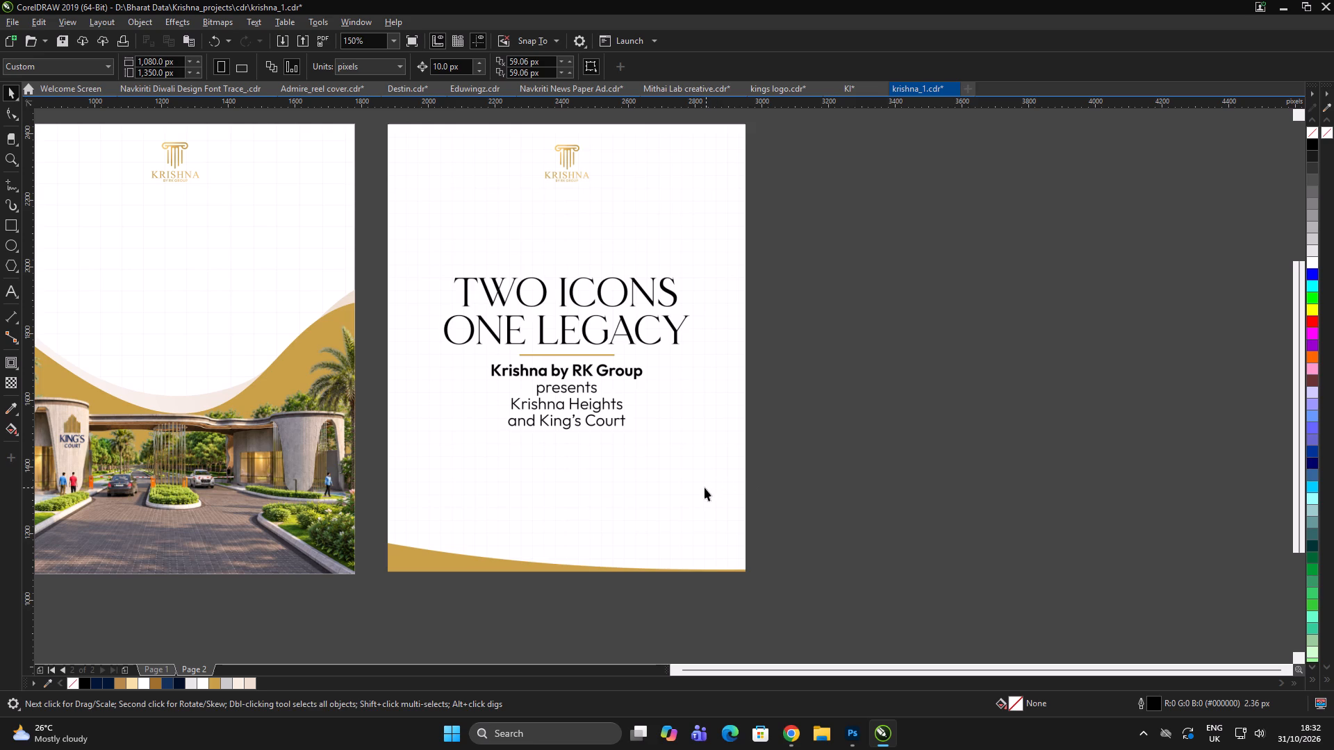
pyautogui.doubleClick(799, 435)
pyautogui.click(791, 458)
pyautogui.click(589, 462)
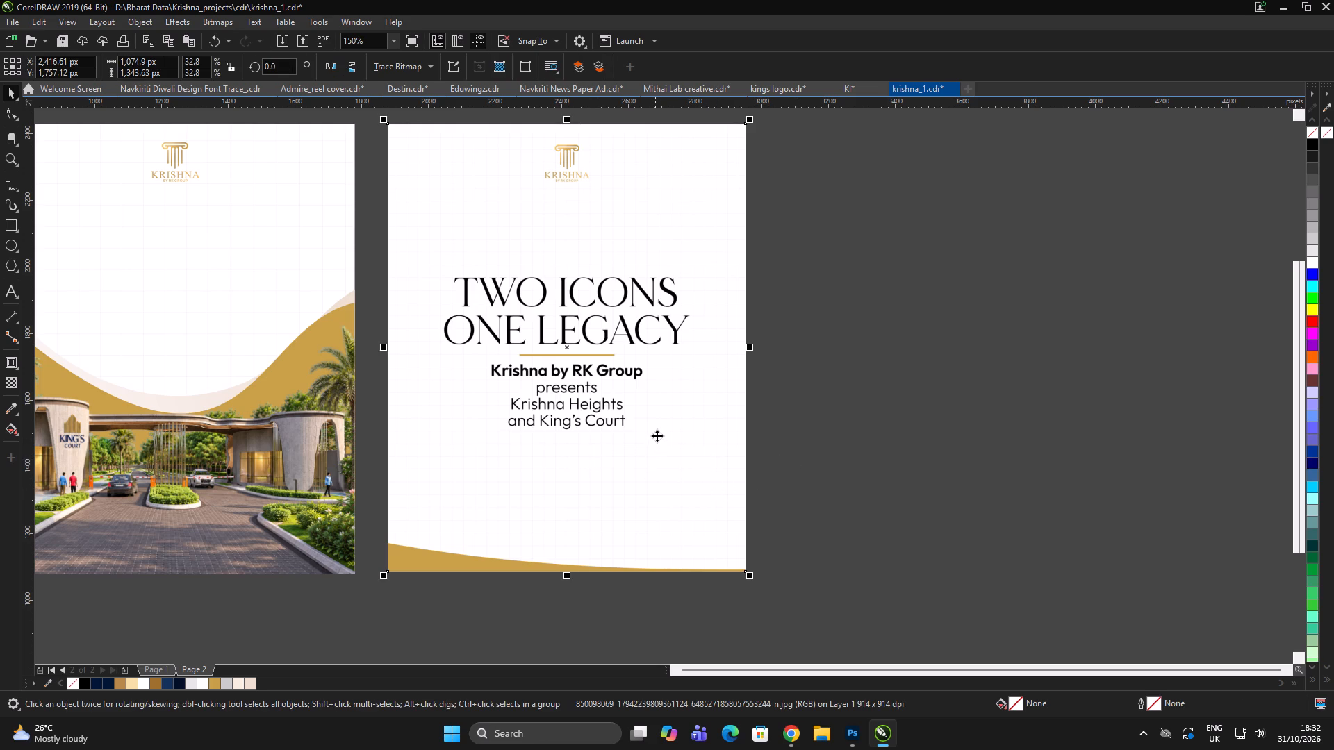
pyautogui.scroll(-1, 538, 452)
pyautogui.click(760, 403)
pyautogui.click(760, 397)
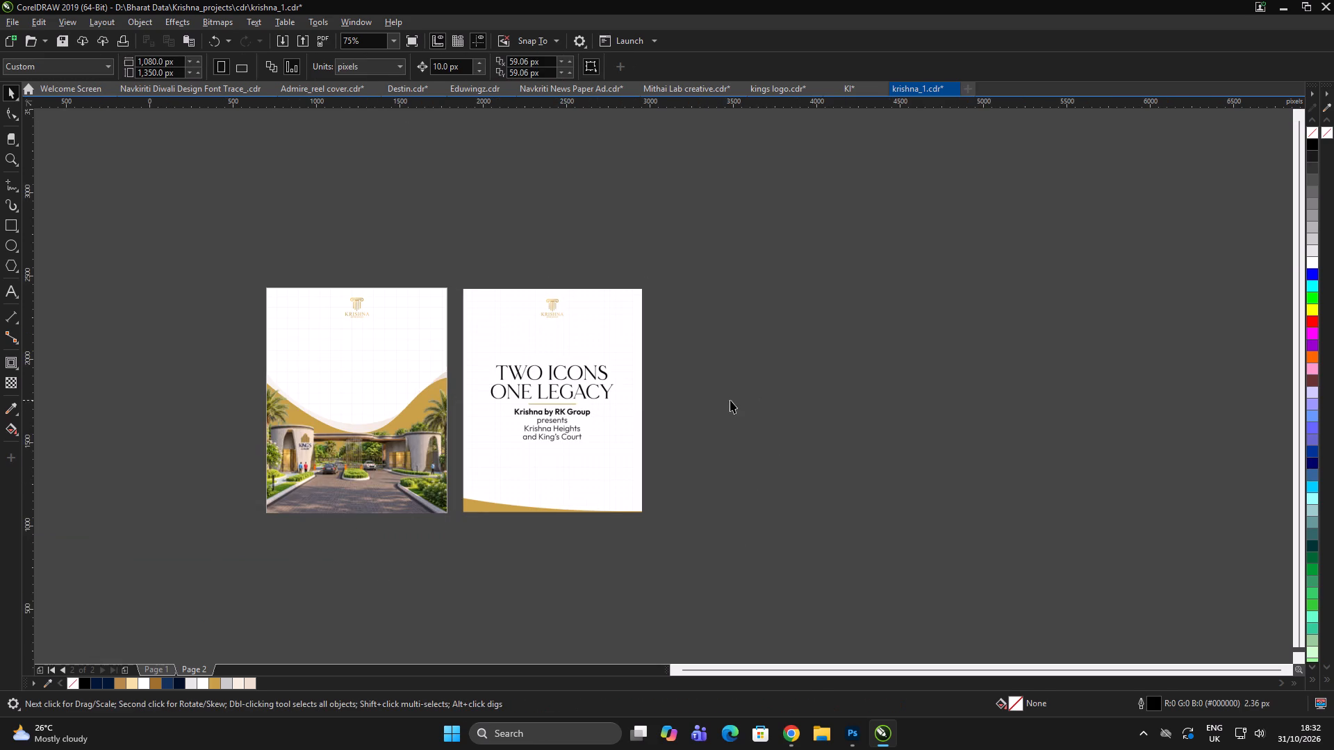
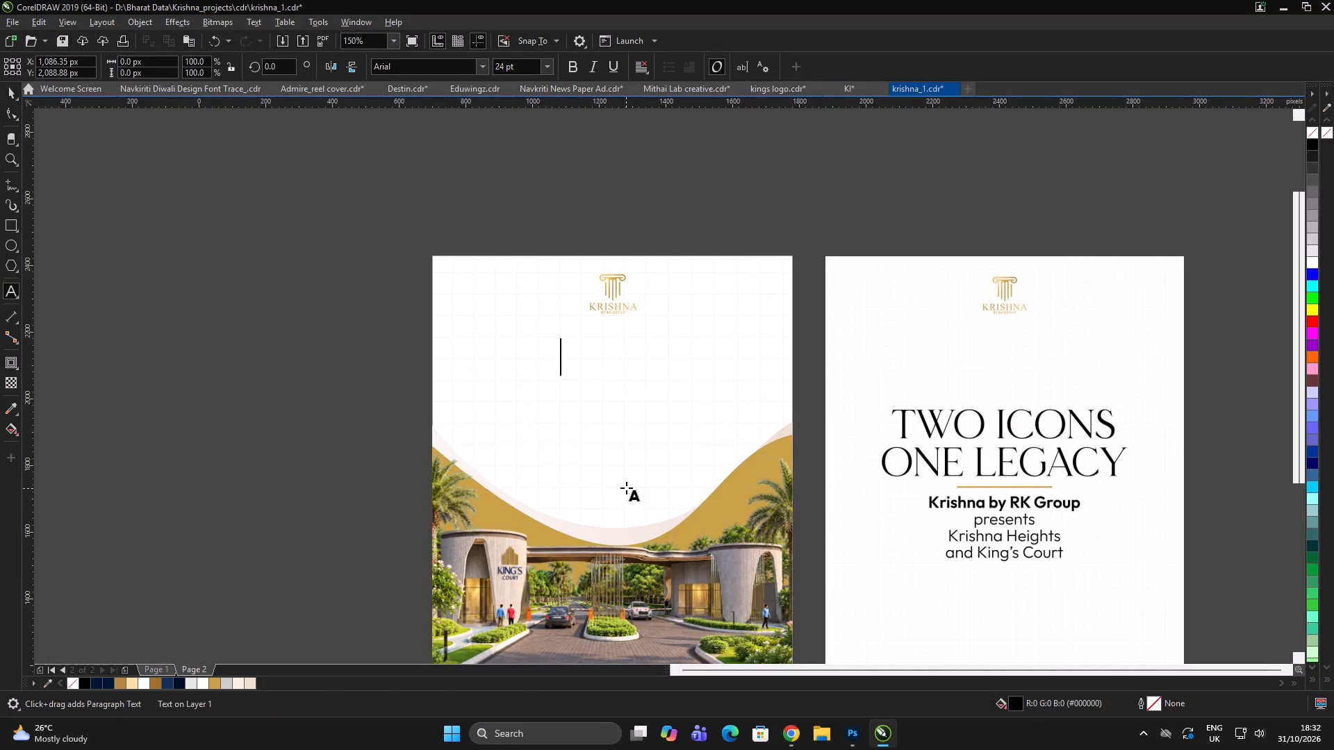
# Paste the headline "Why Make King's Court Your Home?" below the Krishna logo on Page 2 and set its font to Groillim.
pyautogui.hotkey('ctrl', 'v')
pyautogui.hotkey('ctrl', 'a')
pyautogui.click(445, 67)
pyautogui.hotkey('ctrl', 'a')
pyautogui.write('gro')
pyautogui.press('Return')
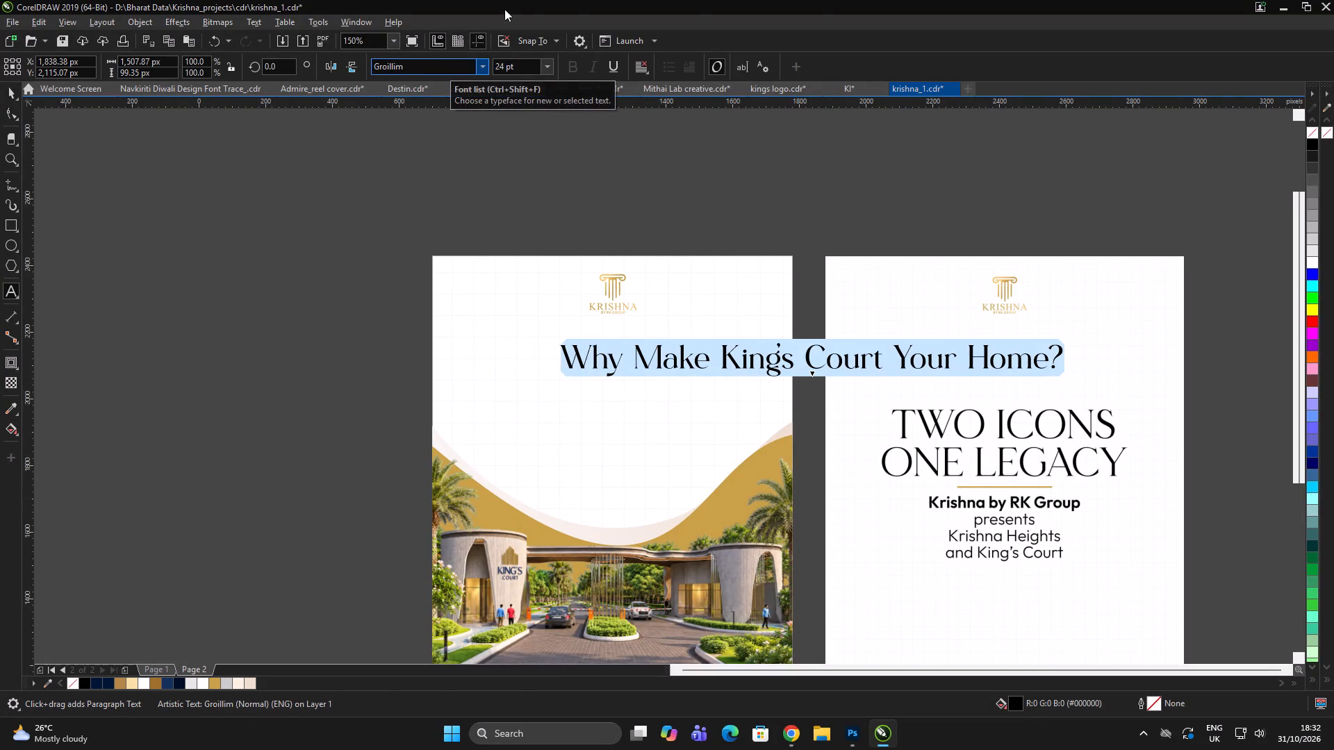
# Break the headline into two lines, with "King's Court Your Home?" starting the second line.
pyautogui.click(805, 360)
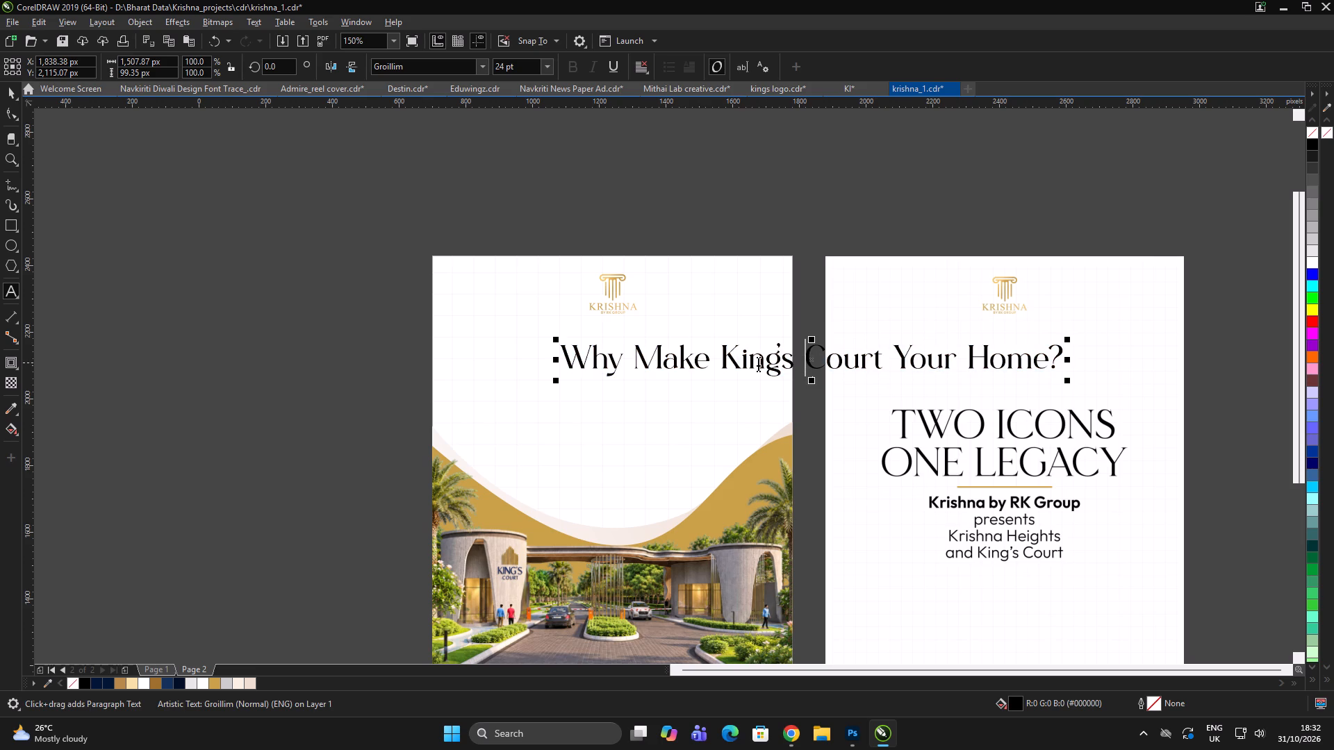
pyautogui.click(724, 356)
pyautogui.press('Return')
pyautogui.hotkey('ctrl', 'a')
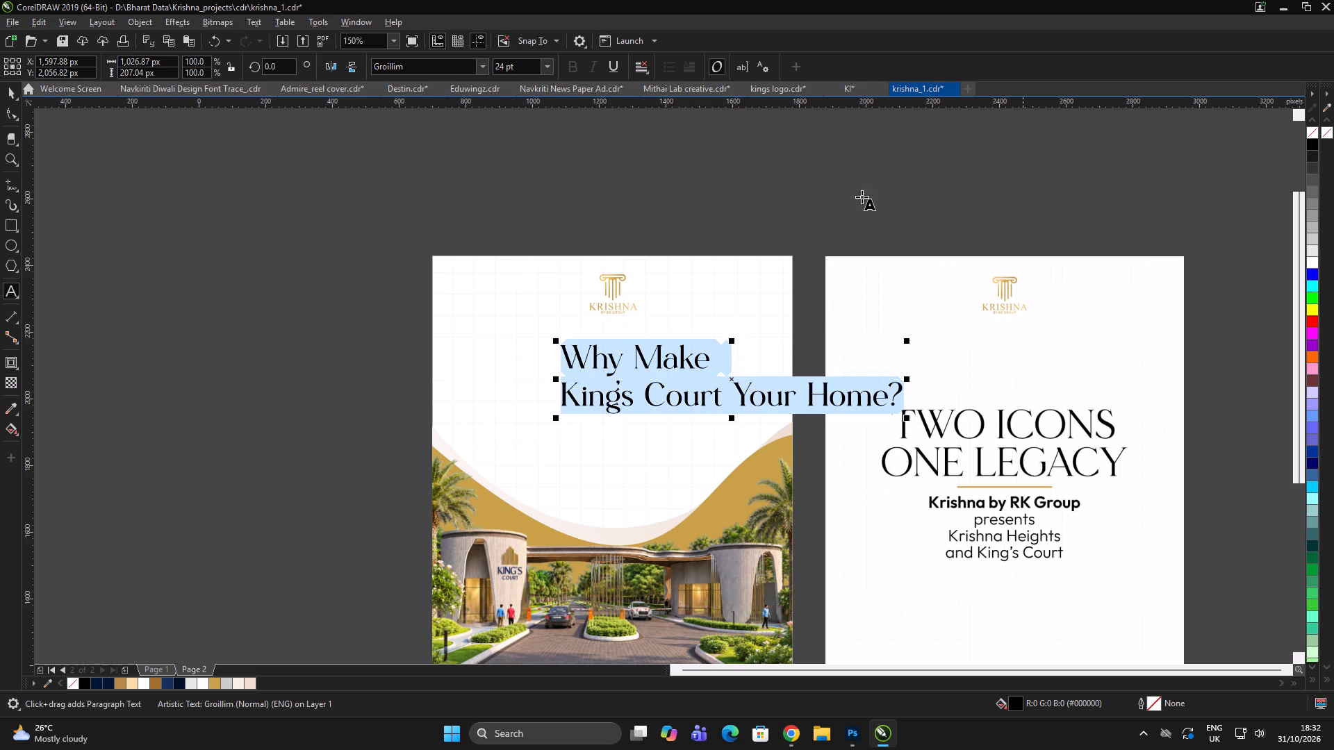
# Centre-justify the two headline lines and centre the headline horizontally on the Page 2 layout.
pyautogui.click(6, 90)
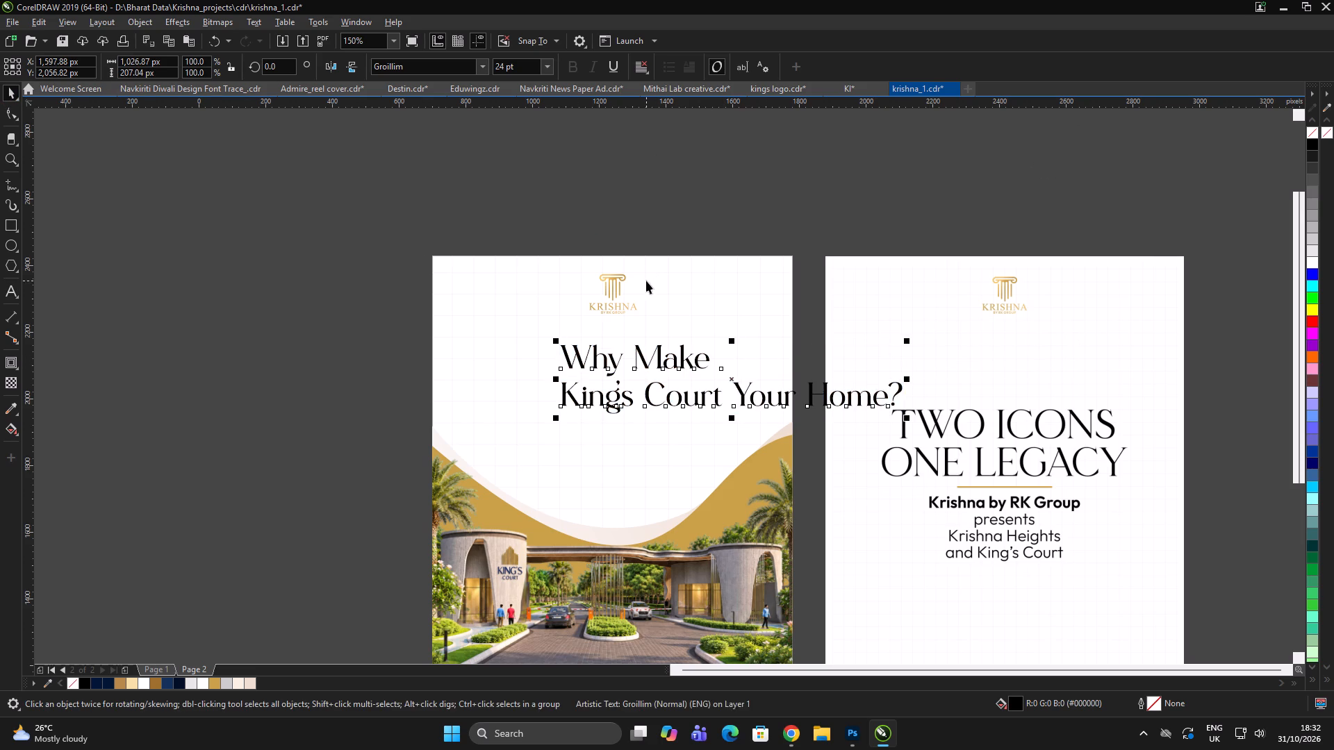
pyautogui.keyDown('shift'); pyautogui.click(646, 281); pyautogui.keyUp('shift')
pyautogui.press('c')
pyautogui.click(703, 206)
pyautogui.click(584, 360)
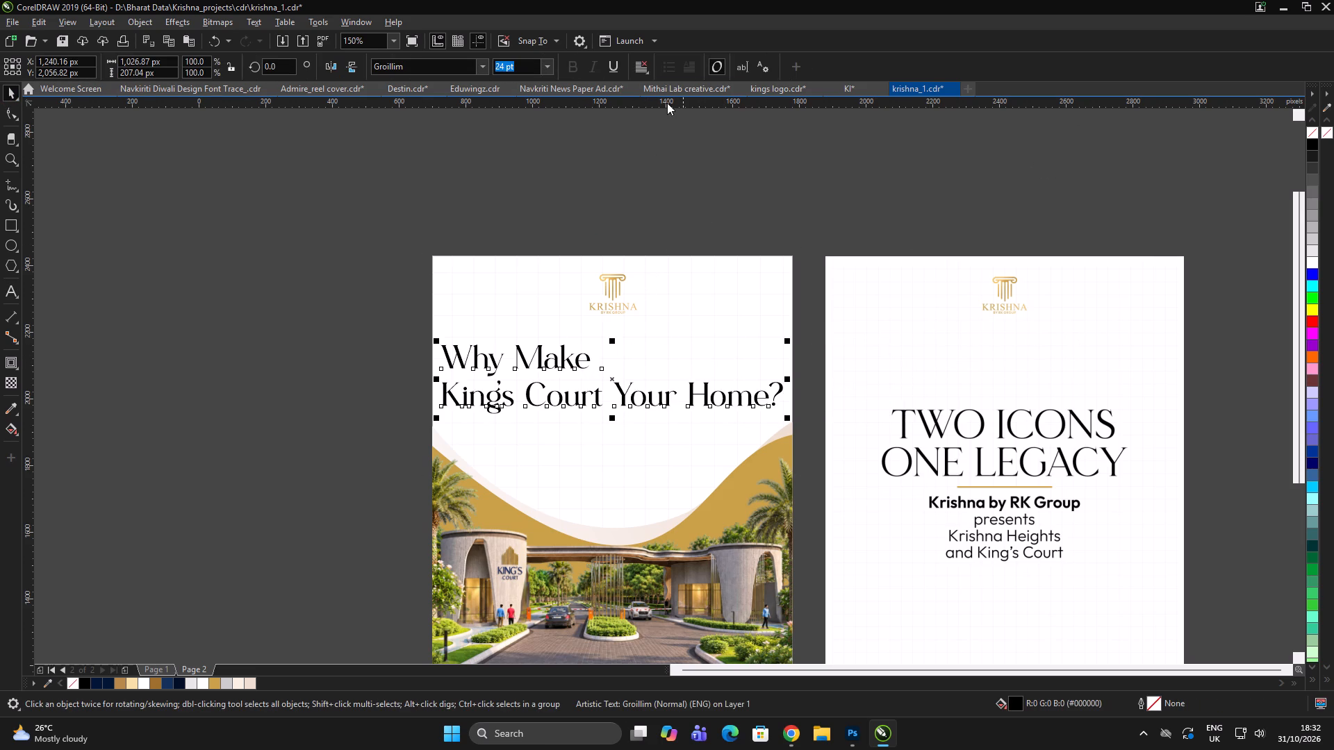
pyautogui.click(645, 64)
pyautogui.click(660, 117)
pyautogui.keyDown('shift'); pyautogui.click(706, 283); pyautogui.keyUp('shift')
pyautogui.press('c')
pyautogui.click(736, 168)
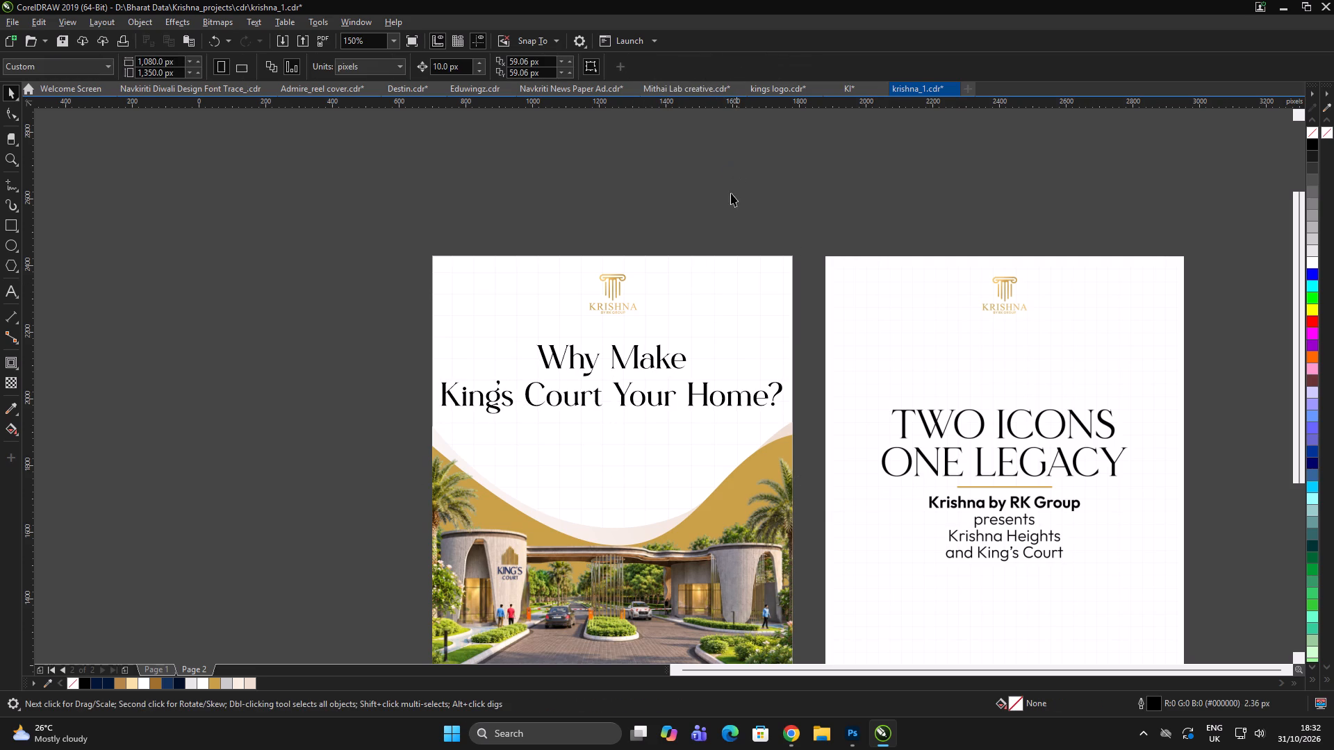
# Tighten the headline's line spacing and letter spacing so its lines sit closer and the text fits inside the page edges.
pyautogui.click(646, 396)
pyautogui.click(14, 113)
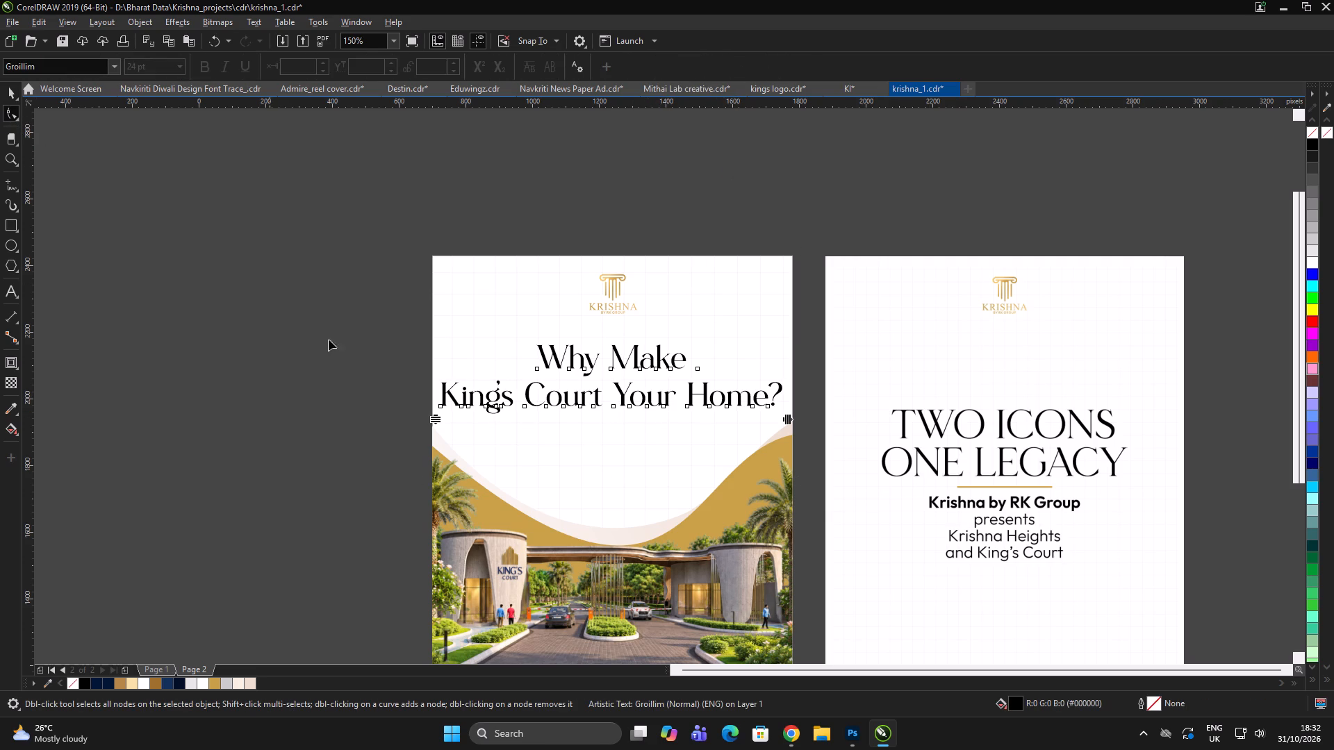
pyautogui.moveTo(437, 423); pyautogui.dragTo(445, 399)
pyautogui.scroll(1, 692, 391)
pyautogui.press('space')
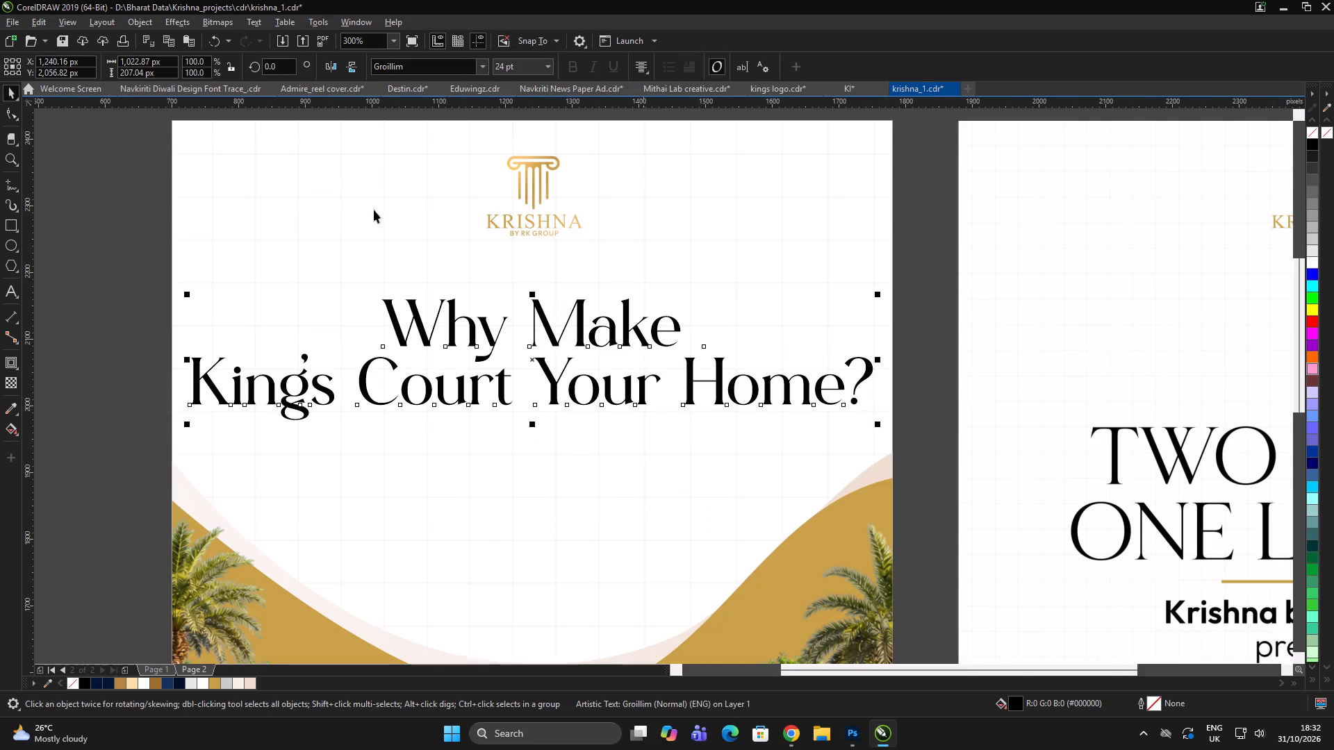
pyautogui.click(9, 115)
pyautogui.keyDown('shift'); pyautogui.moveTo(880, 426); pyautogui.dragTo(865, 428); pyautogui.keyUp('shift')
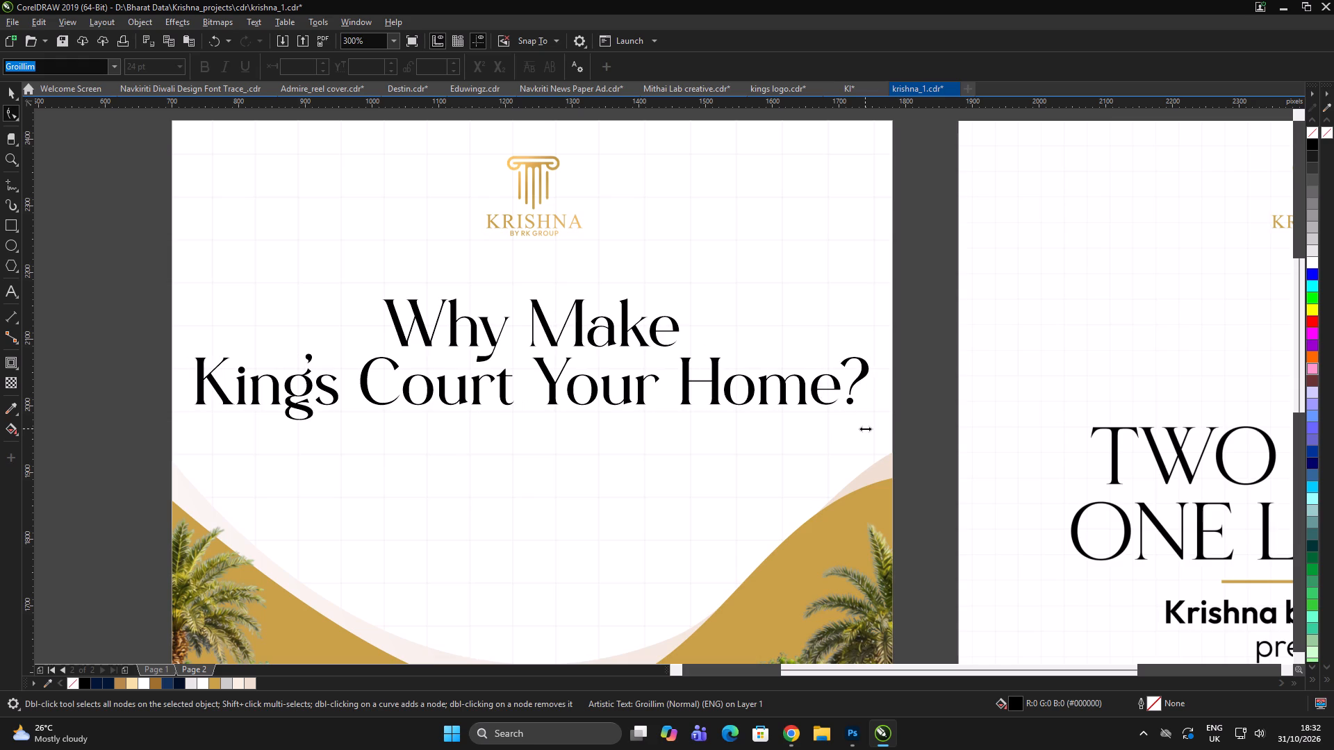
pyautogui.keyDown('shift'); pyautogui.moveTo(865, 428); pyautogui.dragTo(848, 433); pyautogui.keyUp('shift')
pyautogui.press('space')
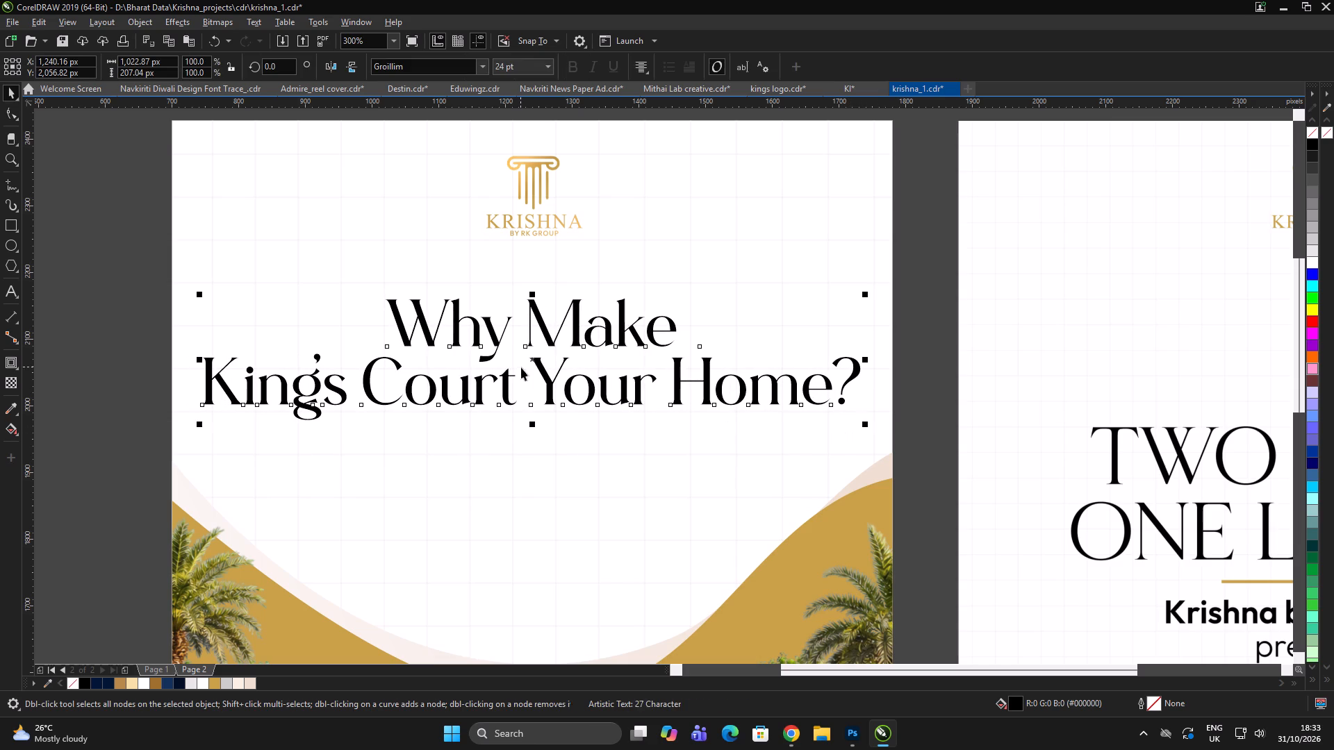
# Break the headline again before "Your Home?" so it runs over three centred lines.
pyautogui.doubleClick(542, 374)
pyautogui.press('Return')
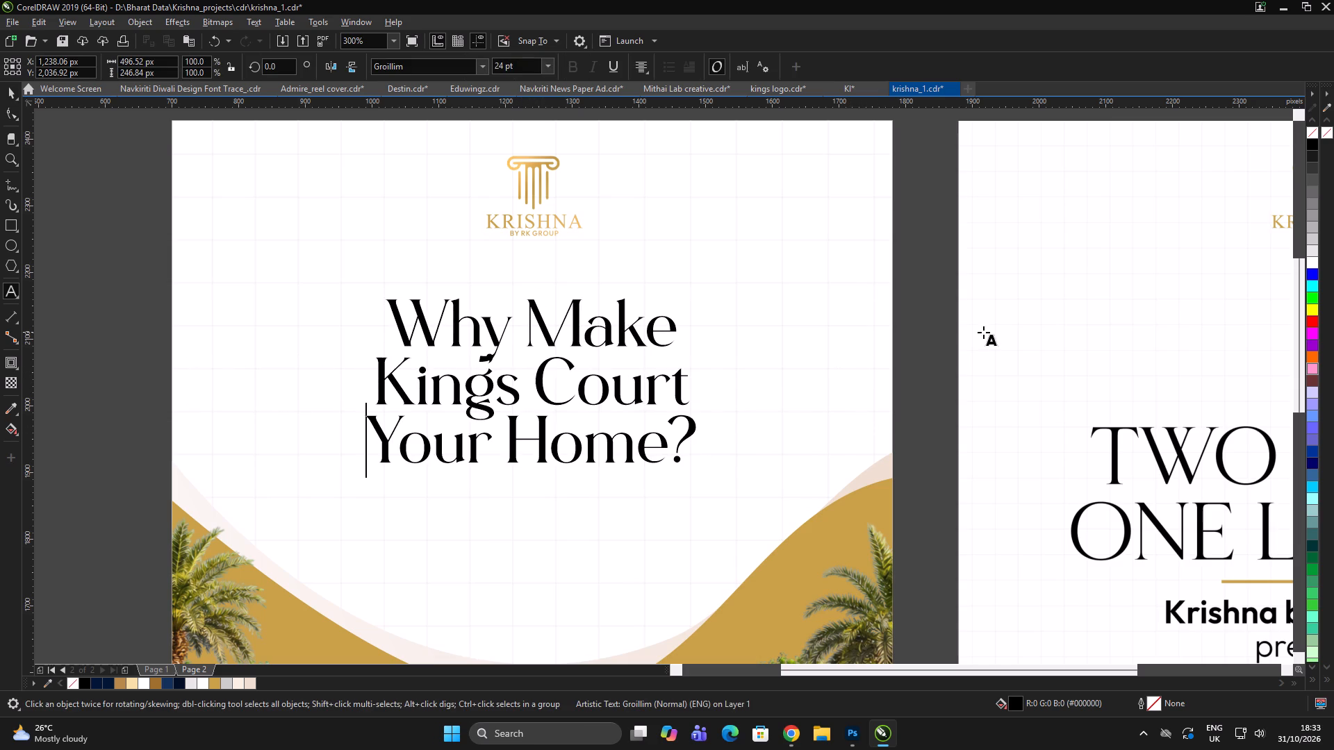
pyautogui.hotkey('ctrl', 'a')
pyautogui.click(8, 82)
pyautogui.scroll(-3, 337, 253)
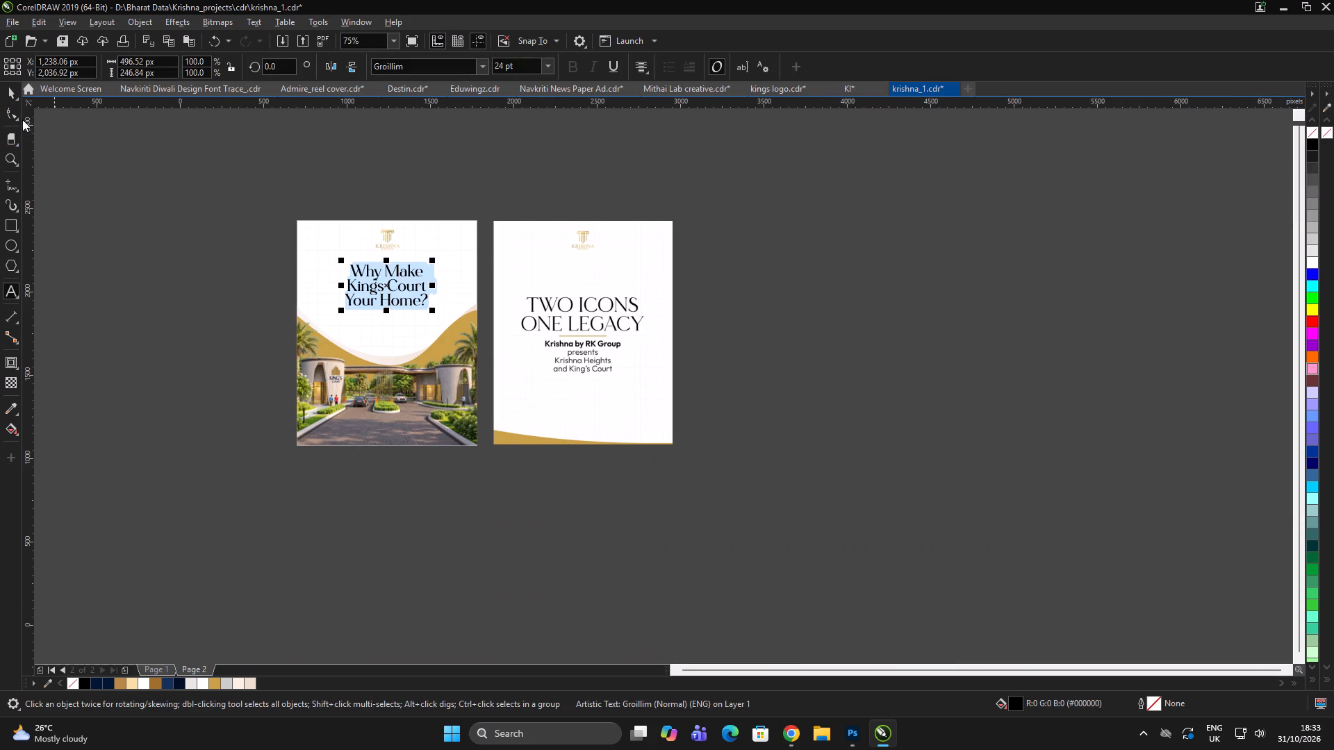
pyautogui.click(6, 94)
# Change the whole three-line headline to UPPERCASE, matching the reference image's title style.
pyautogui.scroll(7, 610, 328)
pyautogui.scroll(-6, 720, 347)
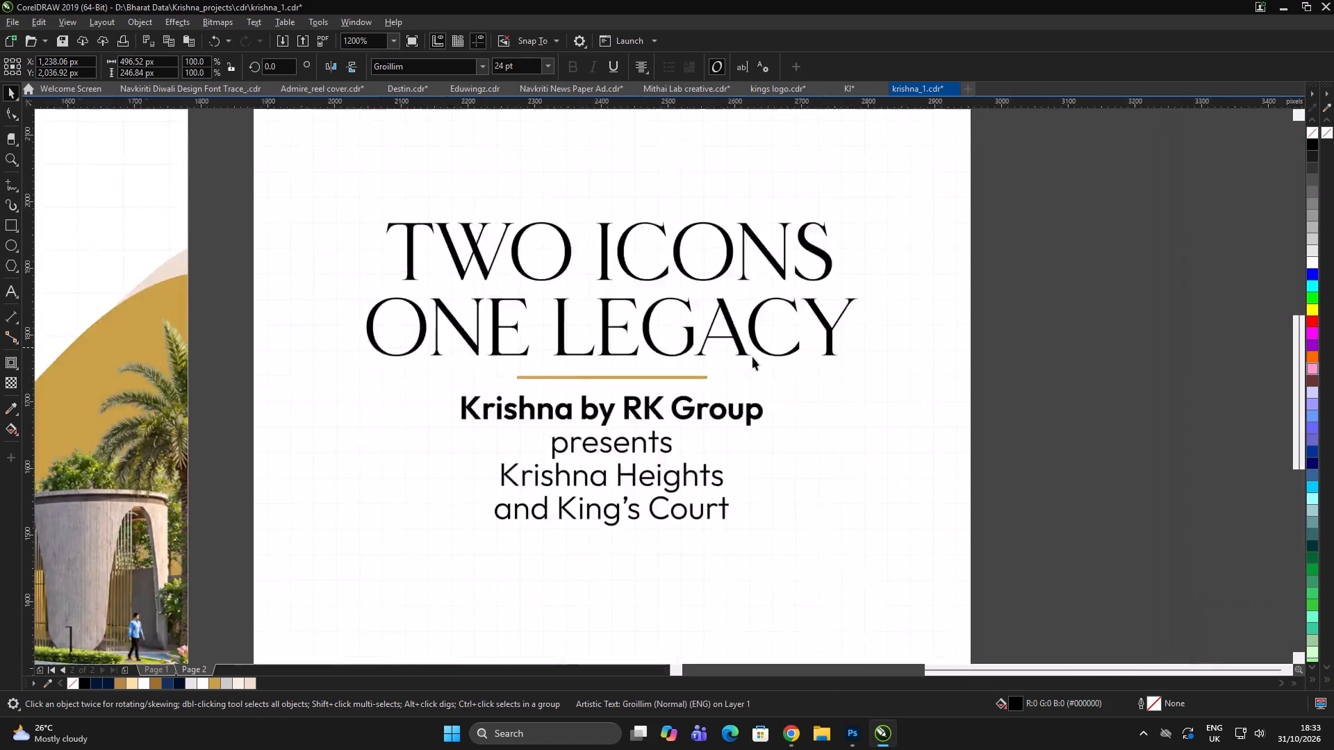
pyautogui.click(1003, 401)
pyautogui.moveTo(1005, 401); pyautogui.dragTo(992, 400)
pyautogui.click(336, 274)
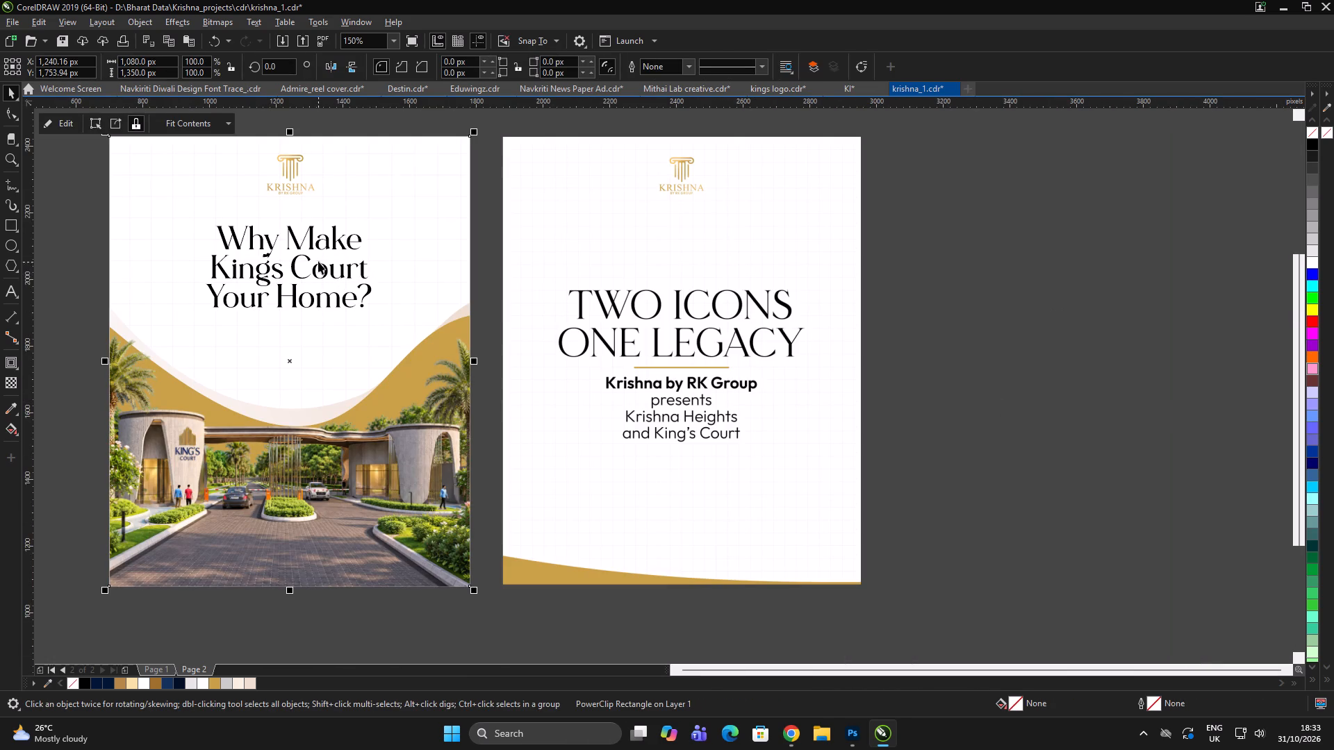
pyautogui.doubleClick(334, 278)
pyautogui.hotkey('ctrl', 'a')
pyautogui.hotkey('shift', 'F3')
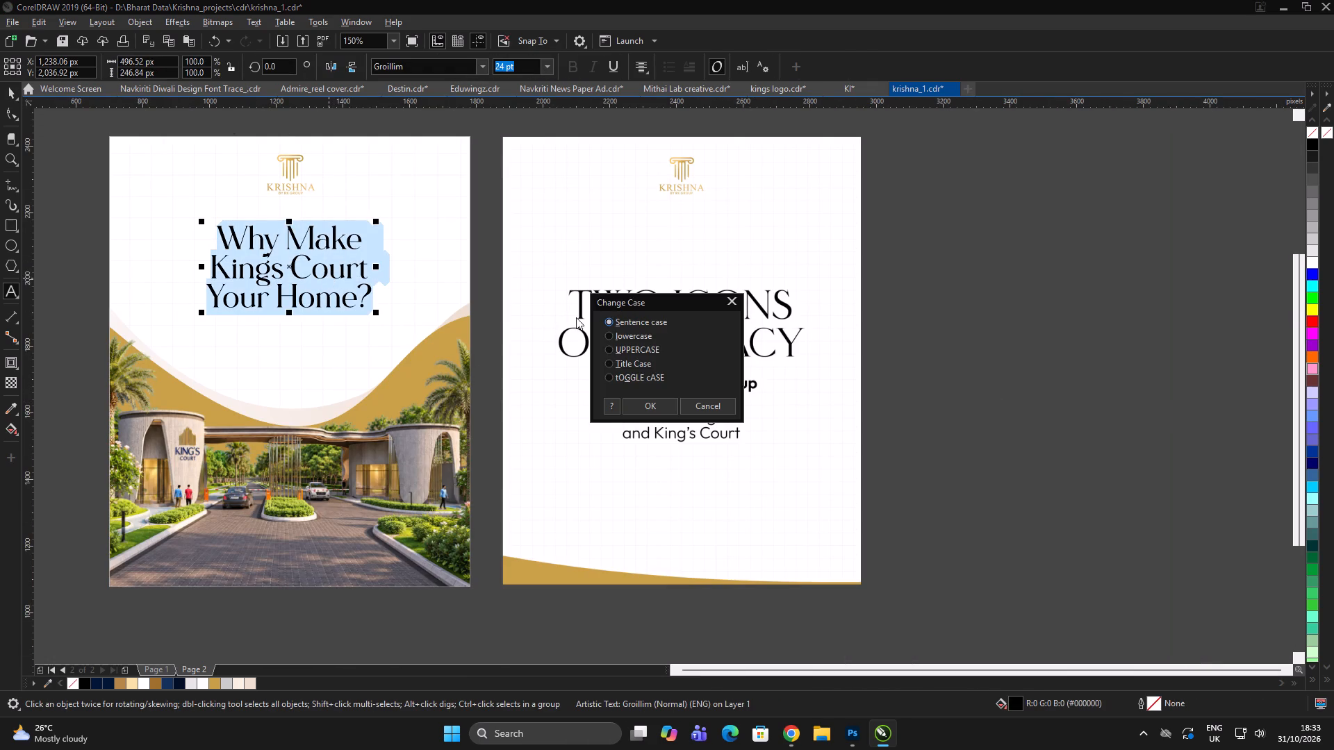
pyautogui.click(646, 350)
pyautogui.click(637, 403)
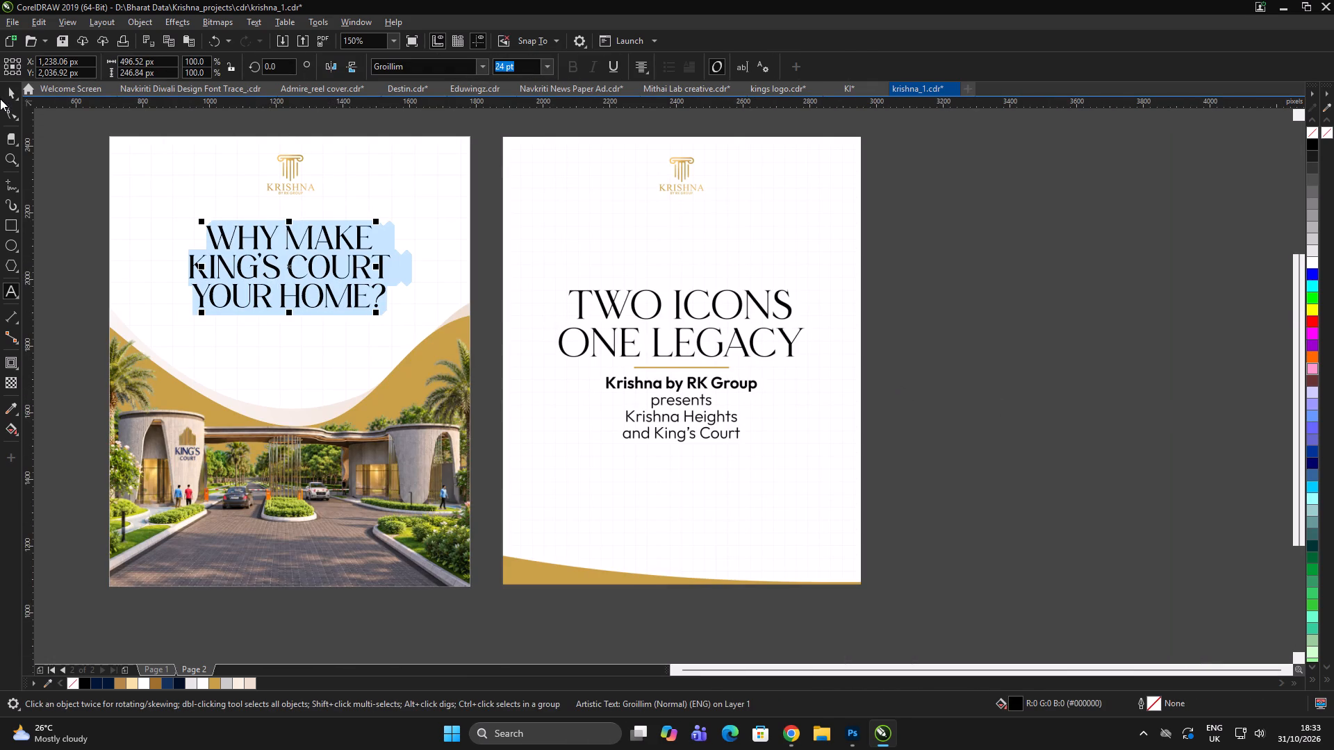
pyautogui.click(5, 90)
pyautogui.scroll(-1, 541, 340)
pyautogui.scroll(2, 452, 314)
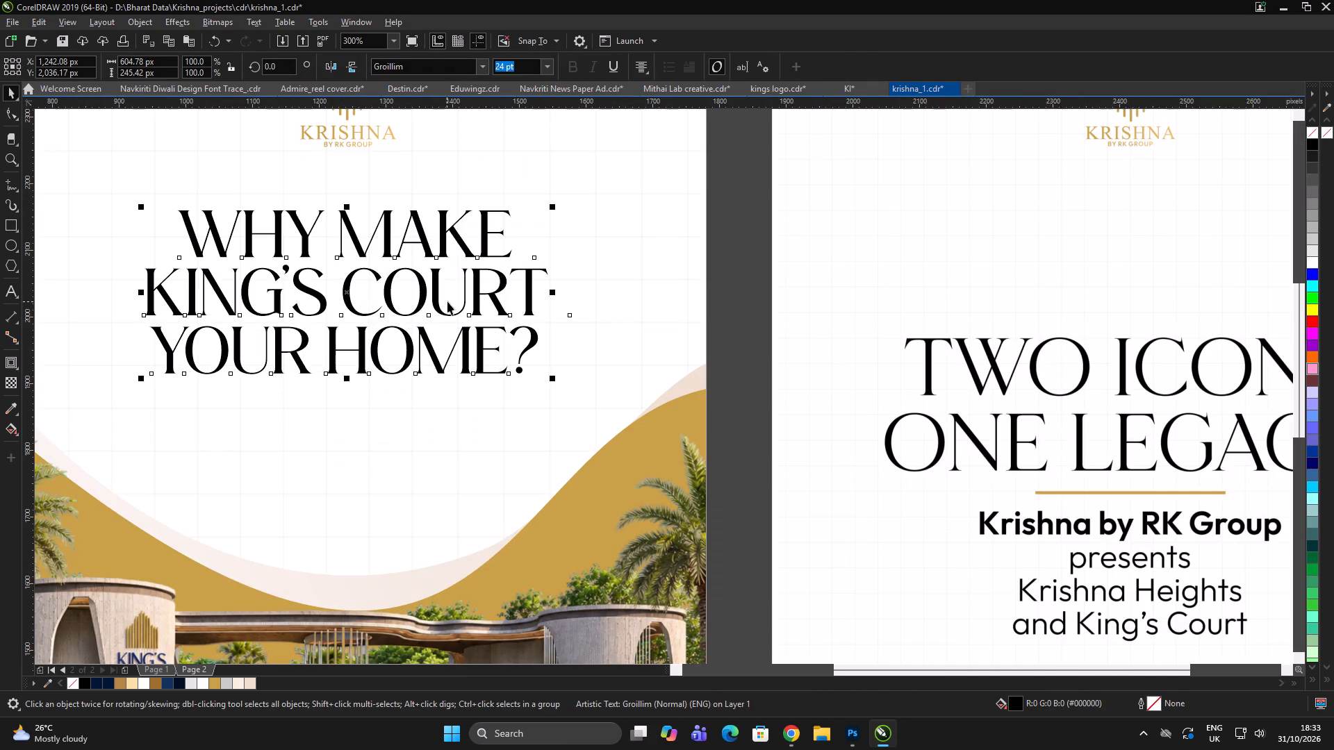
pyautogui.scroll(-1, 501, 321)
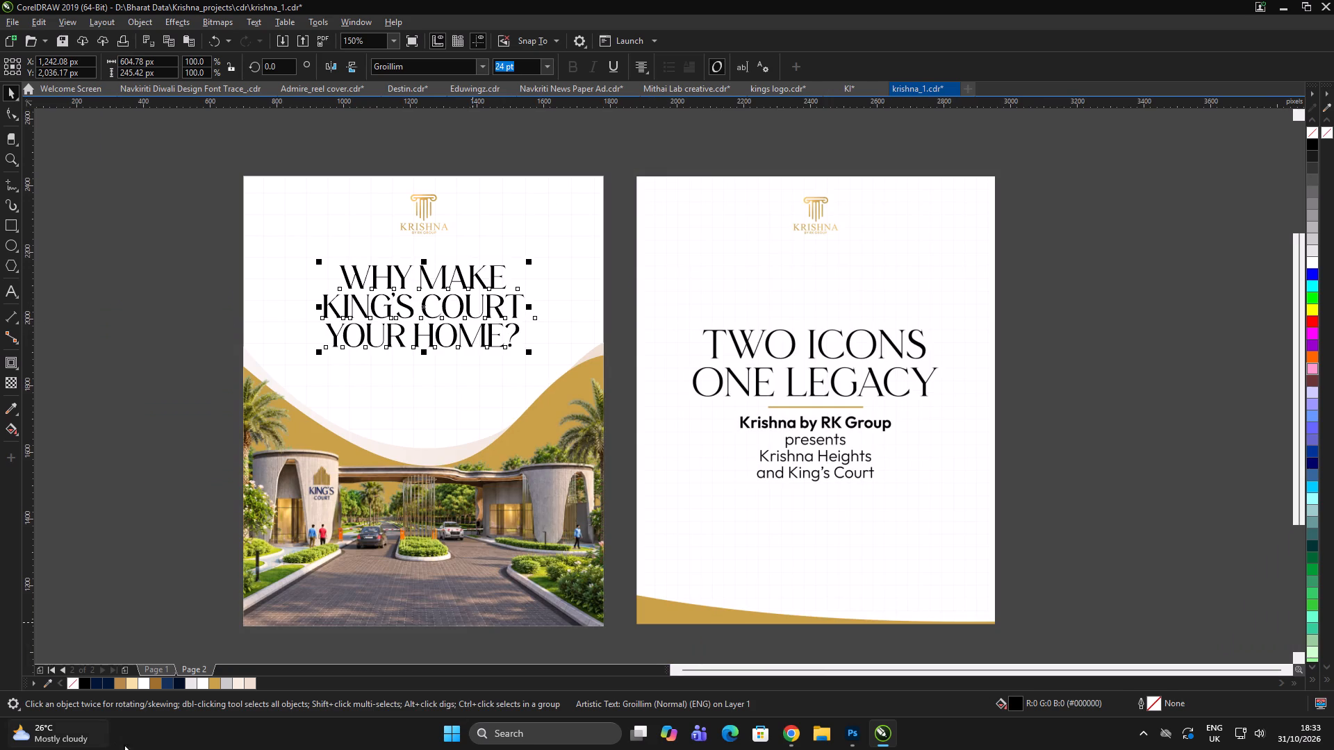